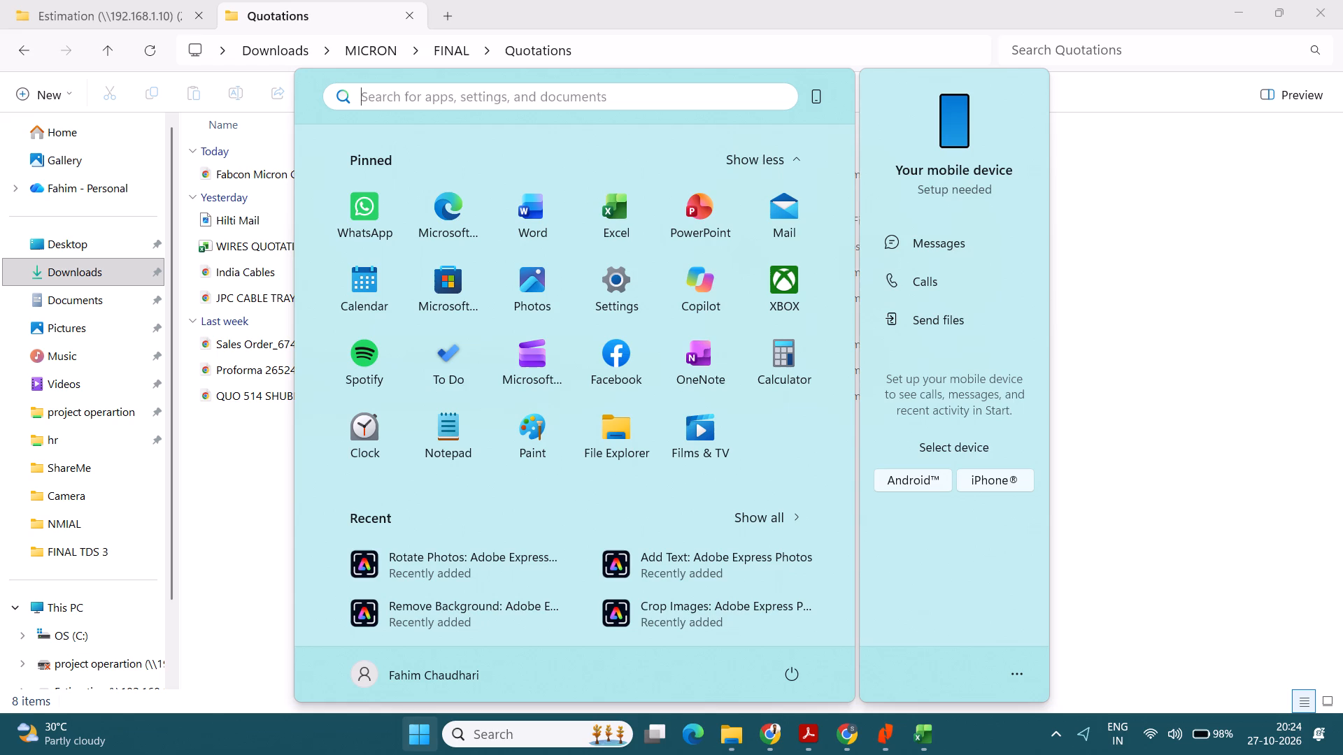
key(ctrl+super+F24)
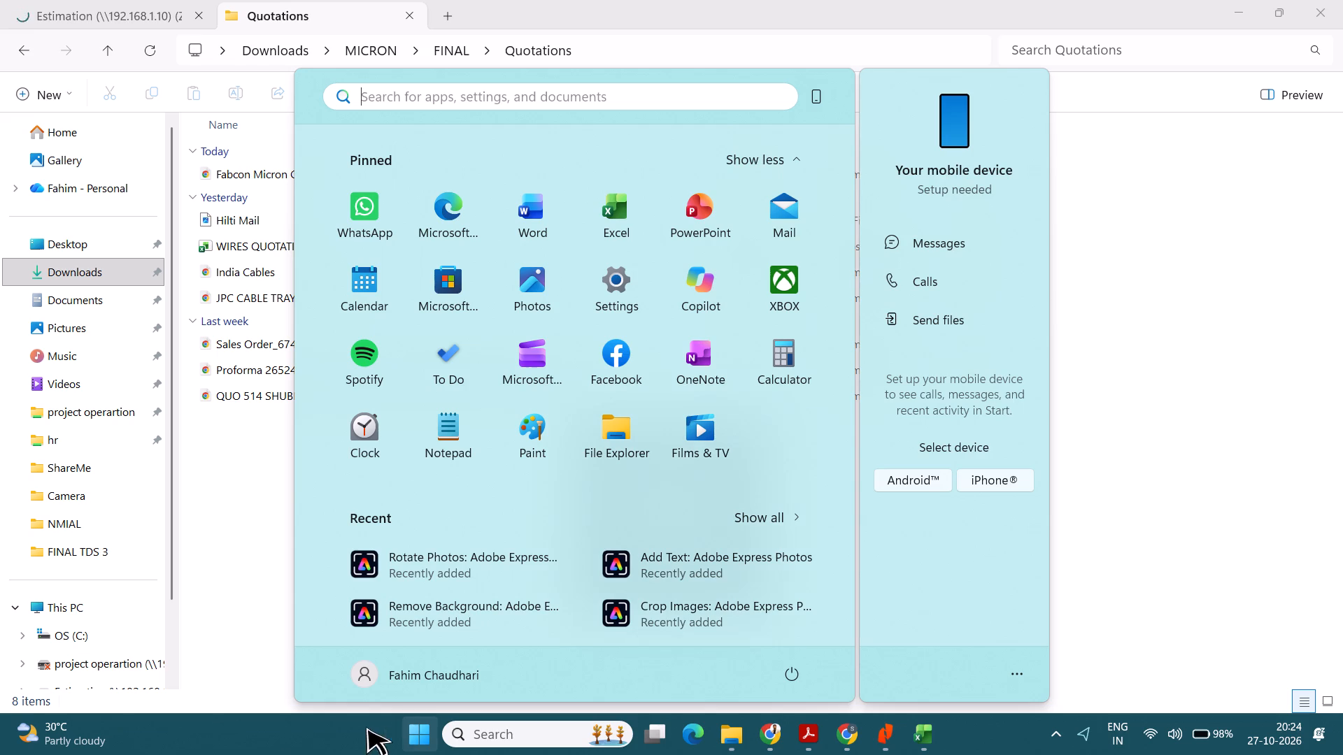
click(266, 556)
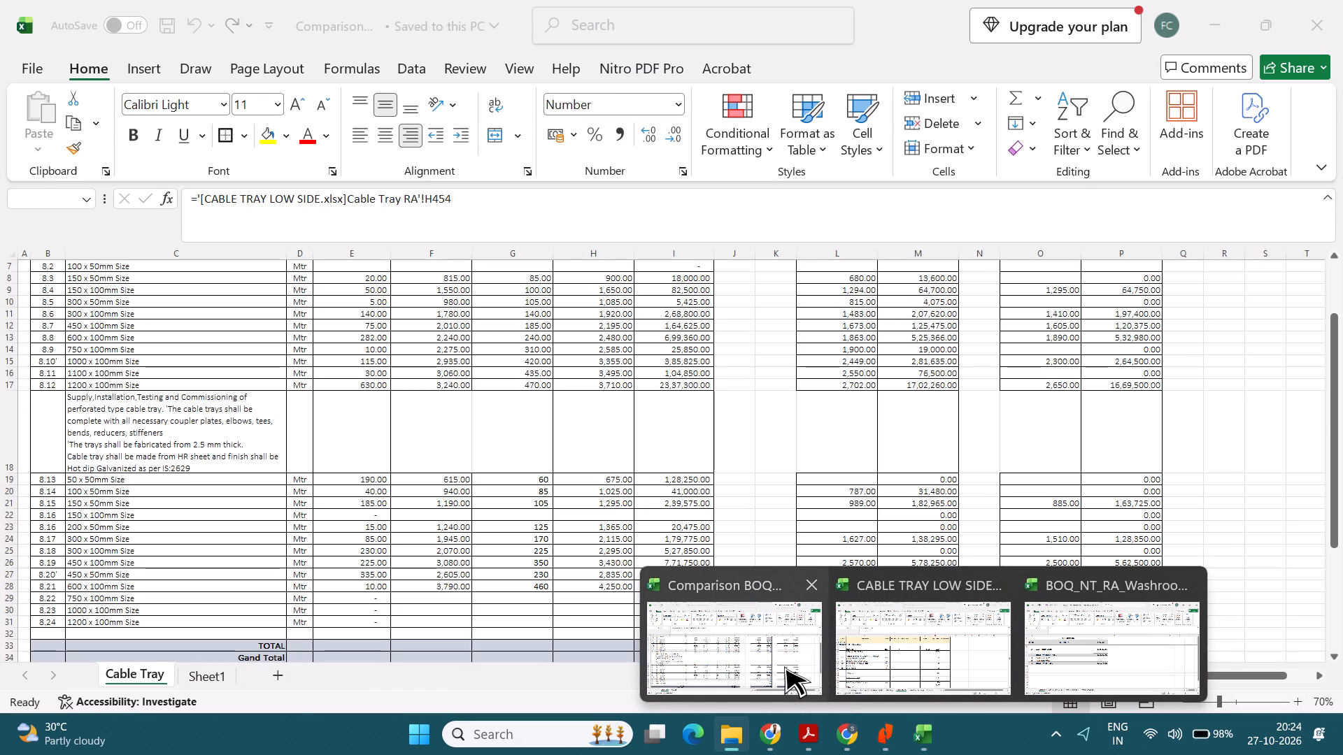
Switch to the CABLE TRAY LOW SIDE workbook in Excel and review its Cable Tray item list and Summary sheet.
click(784, 666)
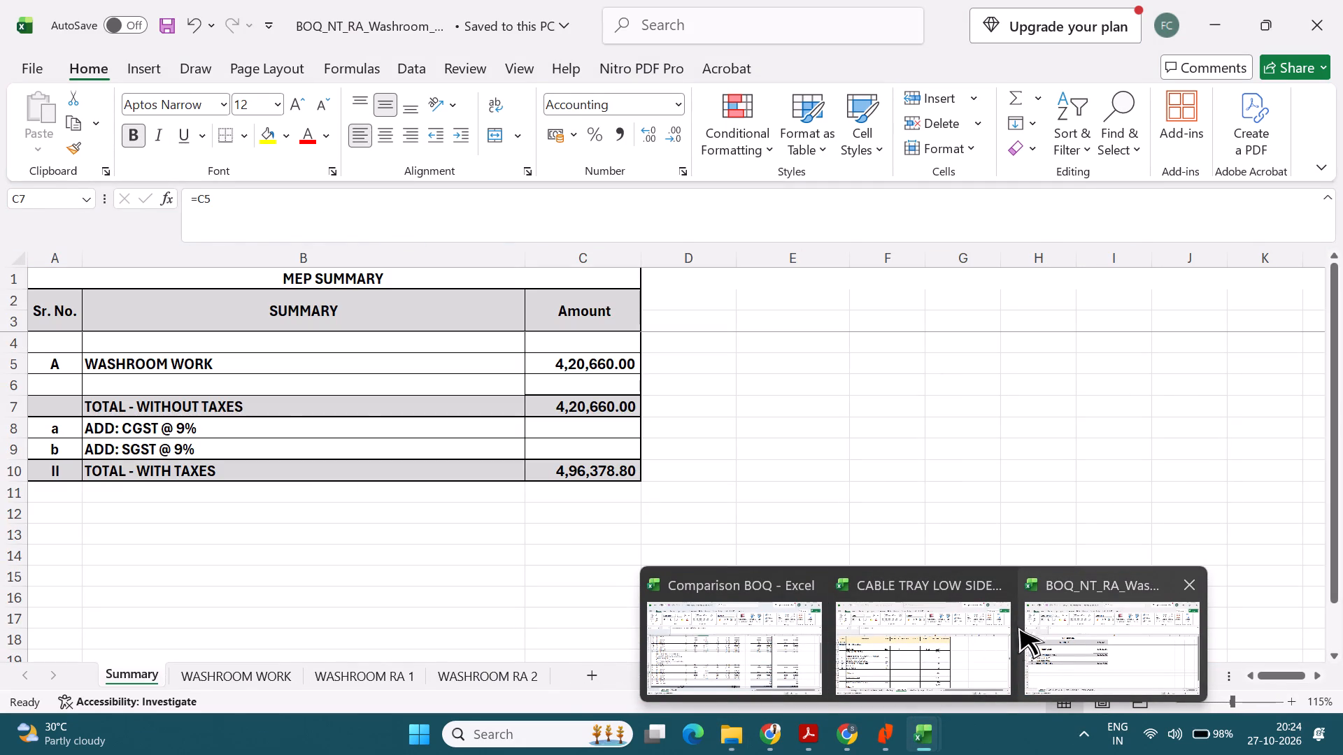
click(965, 637)
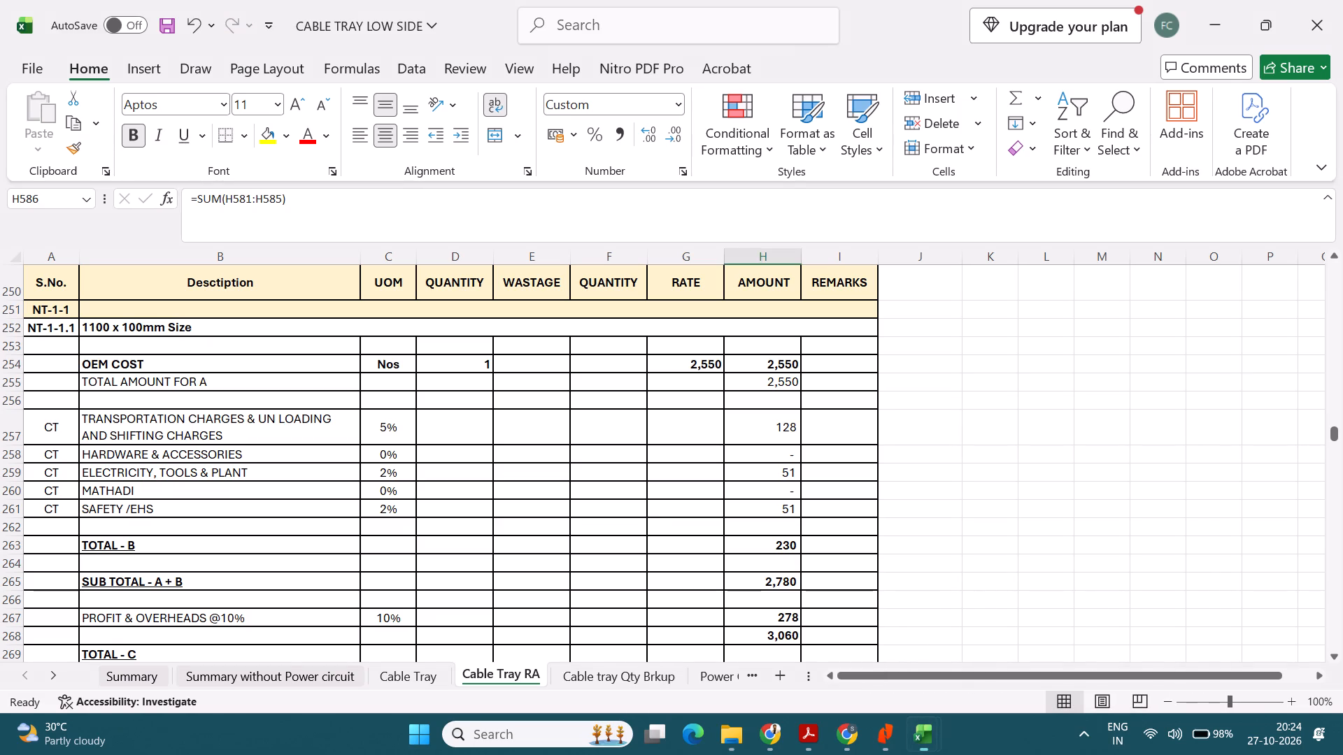
click(415, 679)
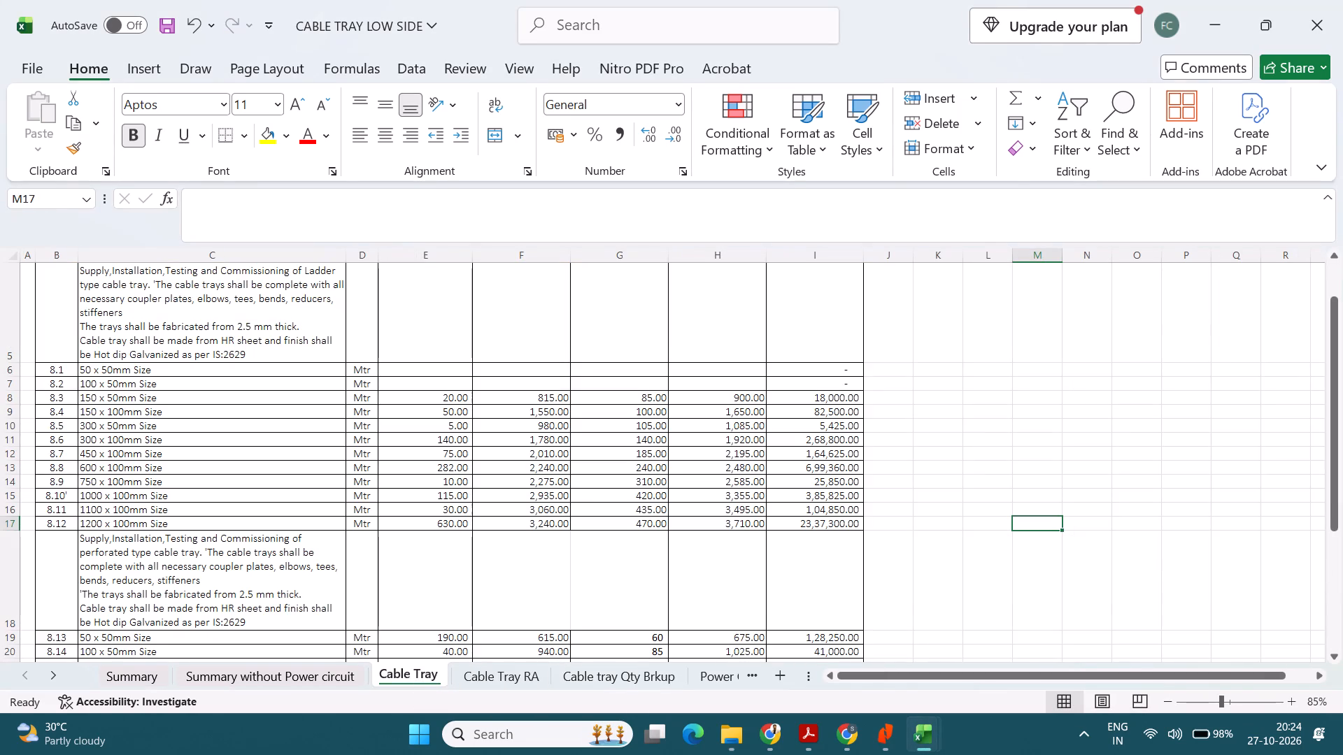
scroll(405, 503, down, 1)
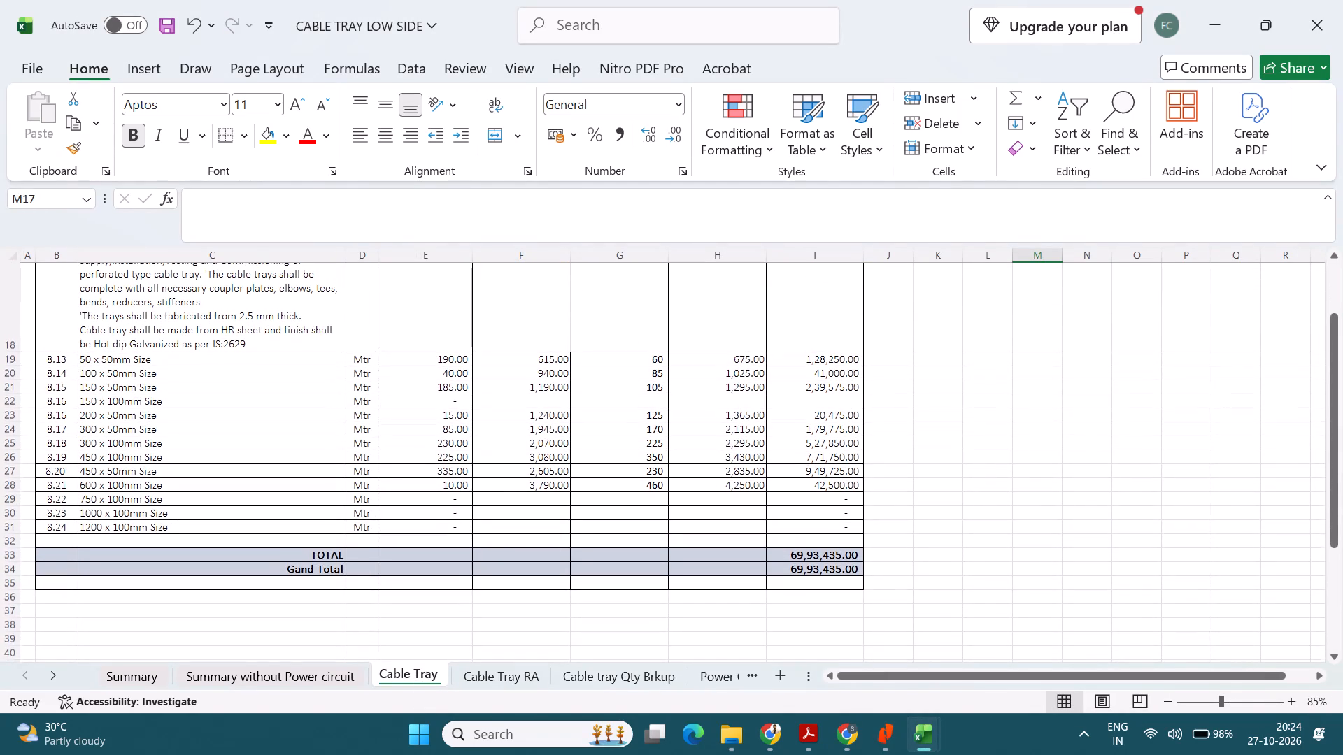
scroll(405, 503, down, 1)
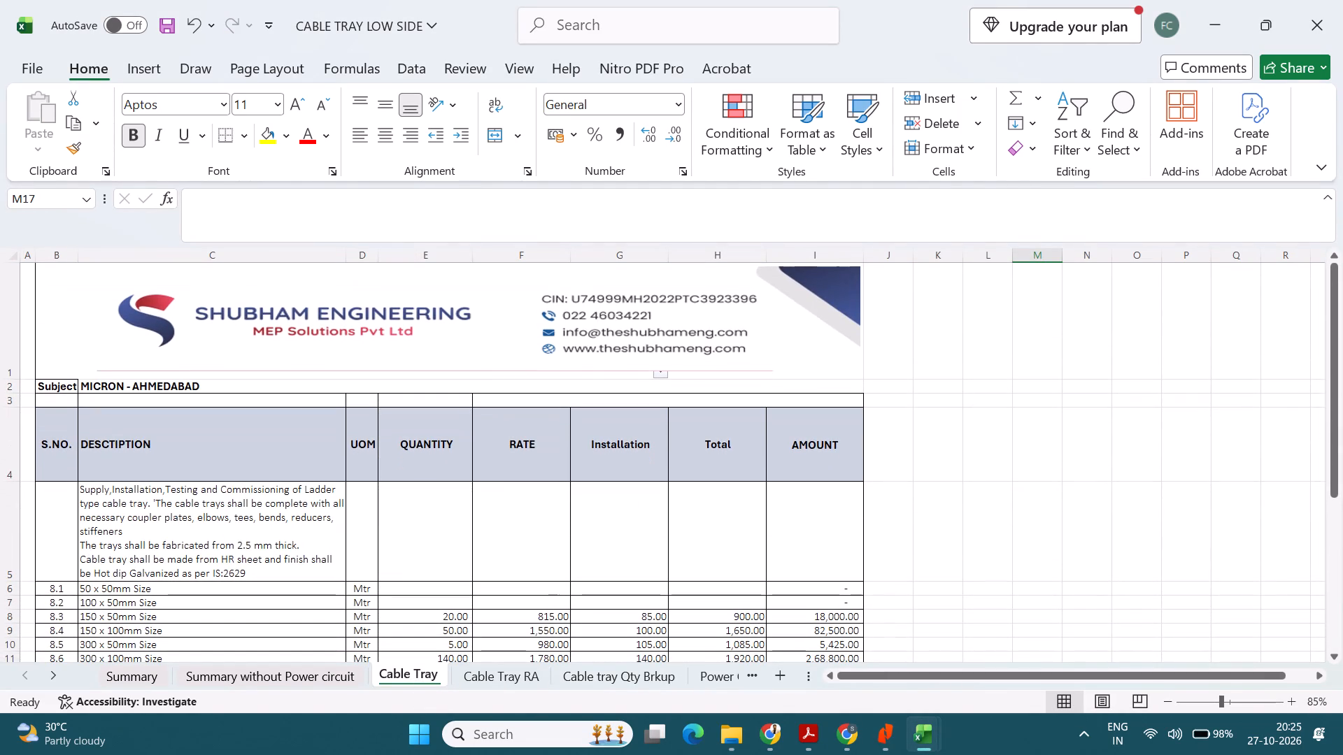
click(152, 673)
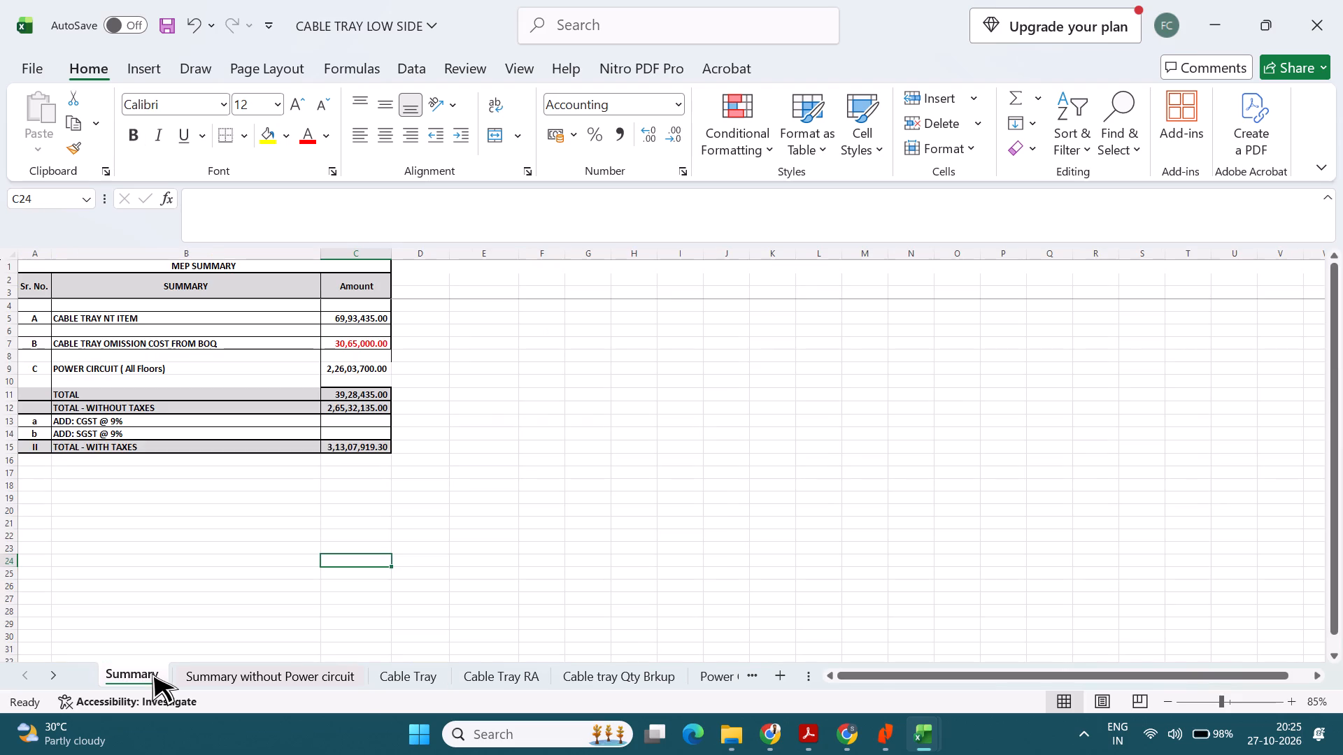
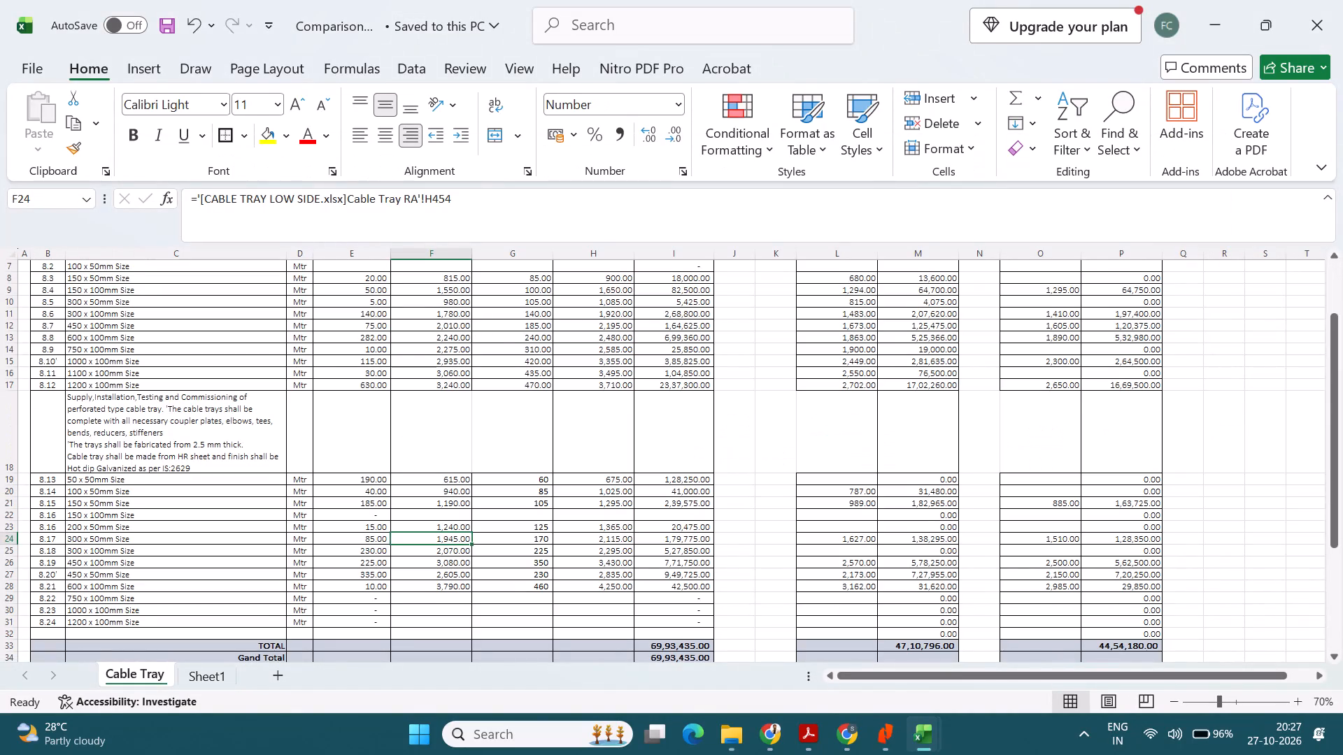
Clear the Installation values in G8:G29 for the ladder and perforated cable tray items.
scroll(781, 388, up, 1)
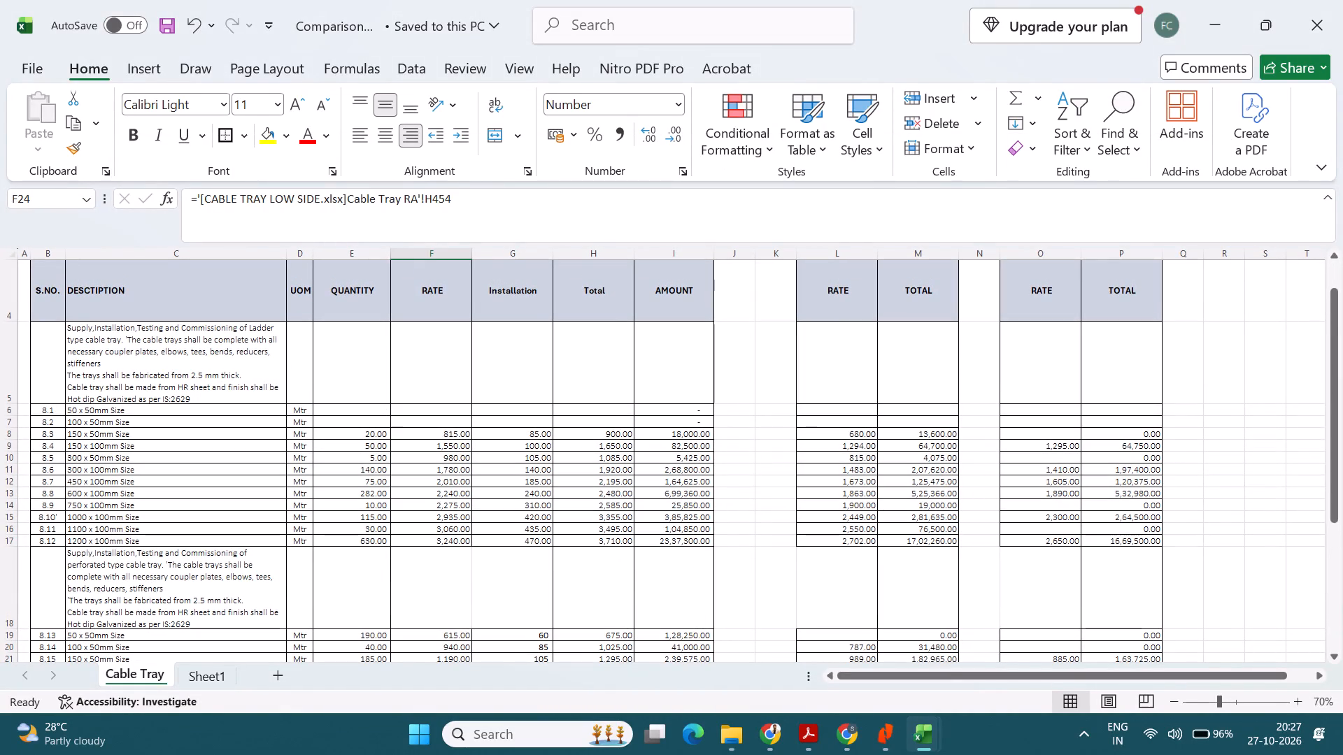
drag(518, 431, 557, 642)
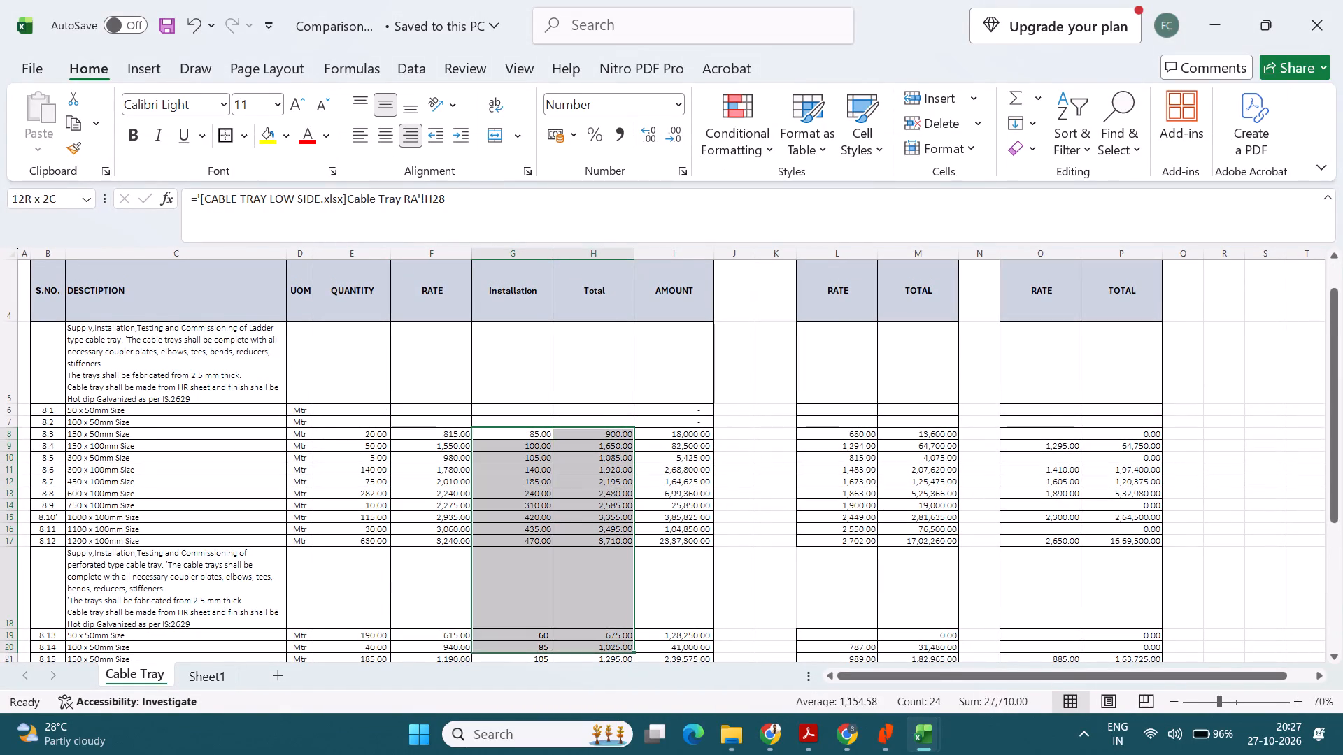
drag(557, 642, 531, 614)
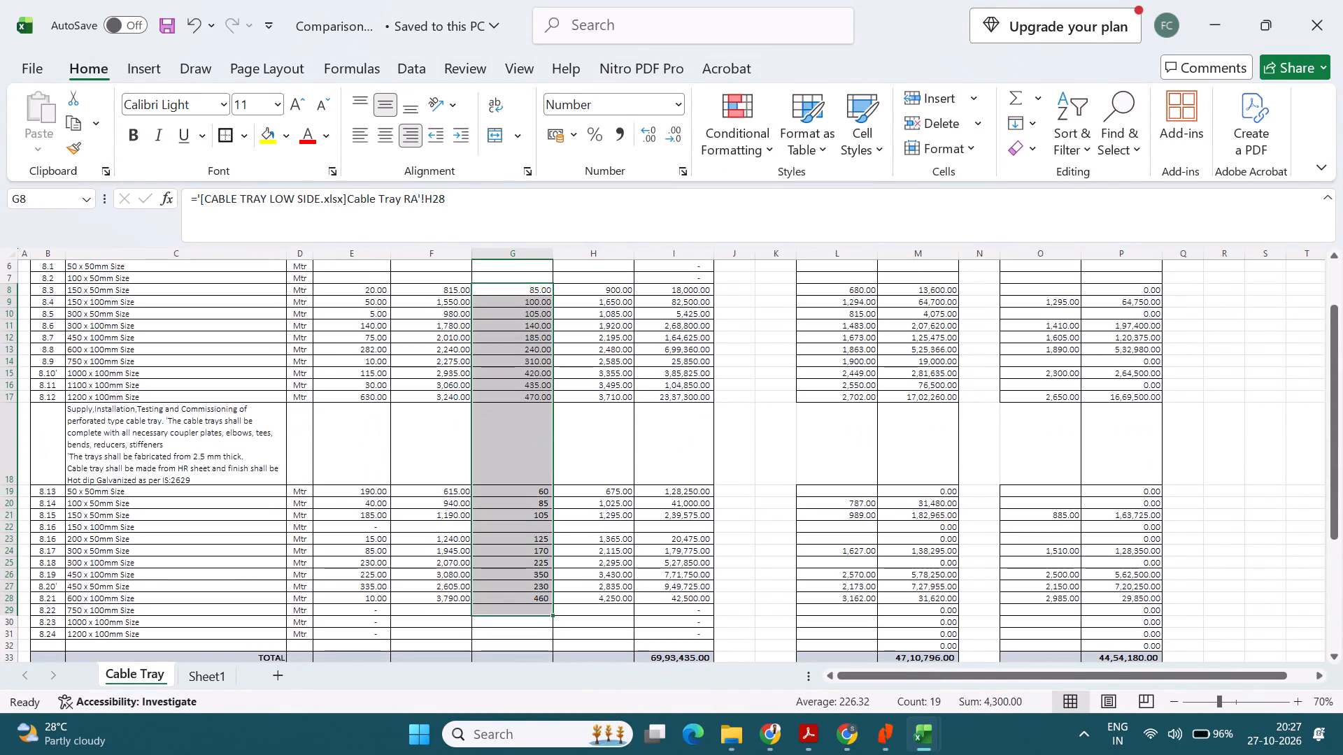
key(Delete)
click(531, 614)
scroll(531, 614, down, 1)
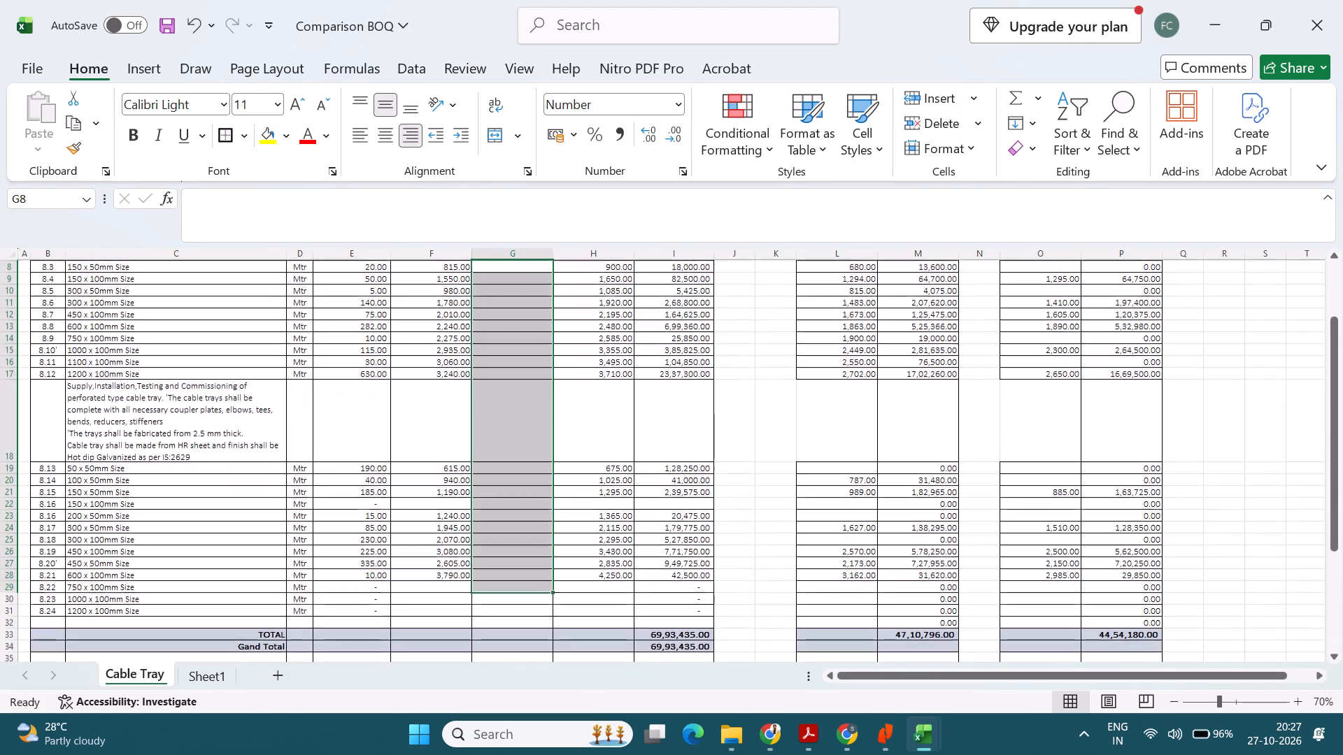
Add a SUM in the TOTAL row's RATE cell F33 covering all ladder and perforated cable tray rates above.
click(454, 635)
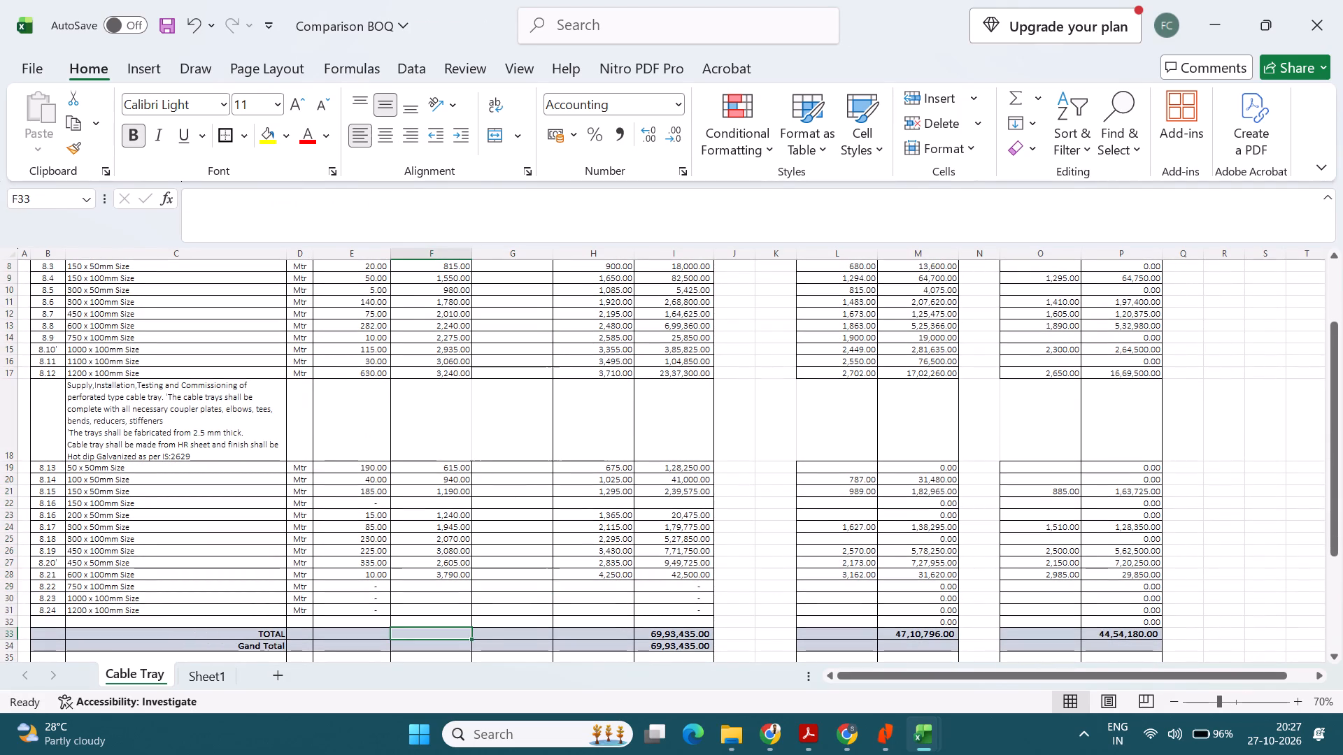
click(454, 635)
click(542, 637)
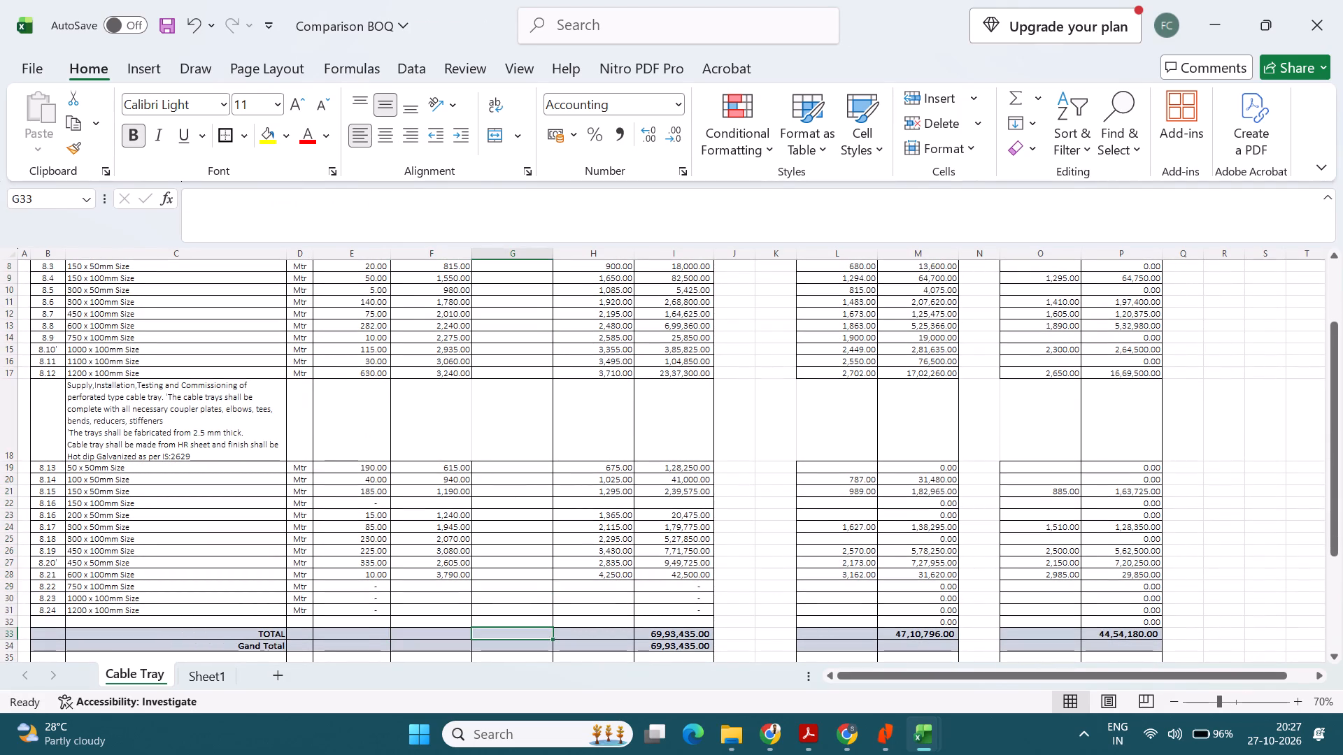
click(450, 634)
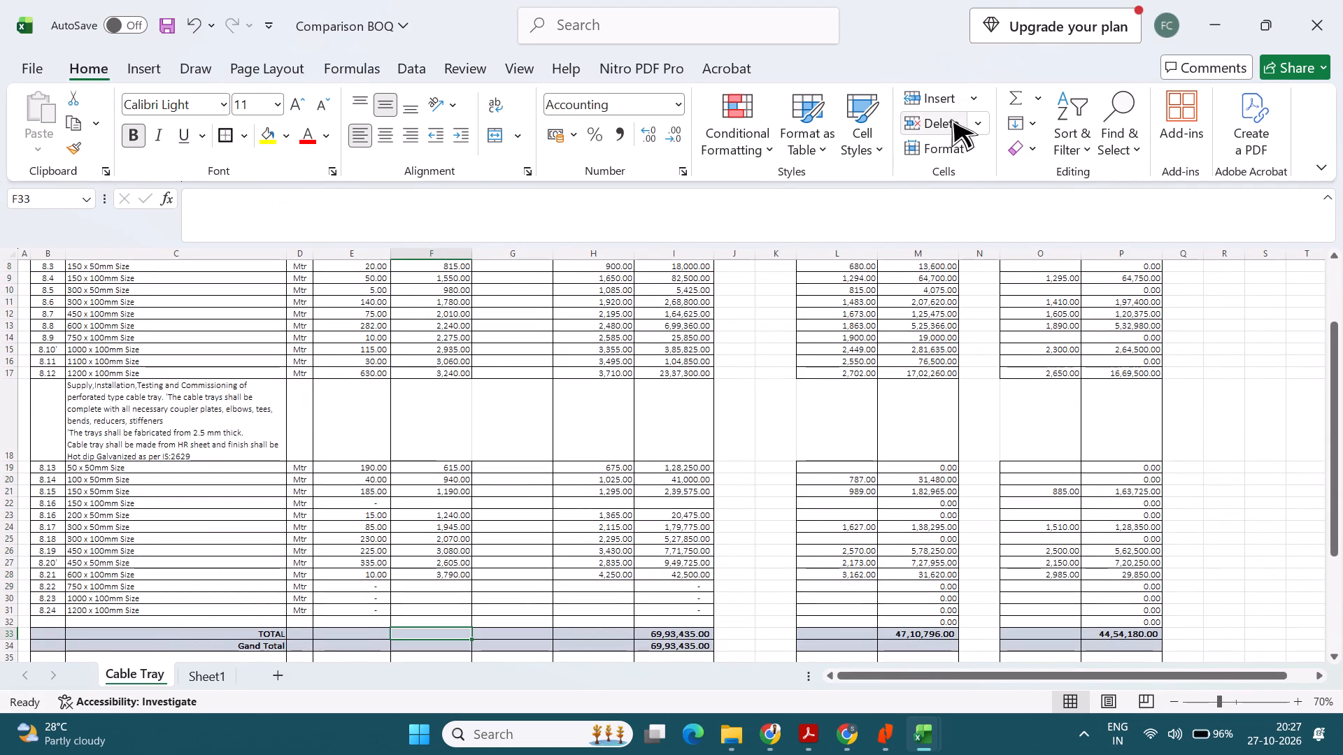
click(1014, 103)
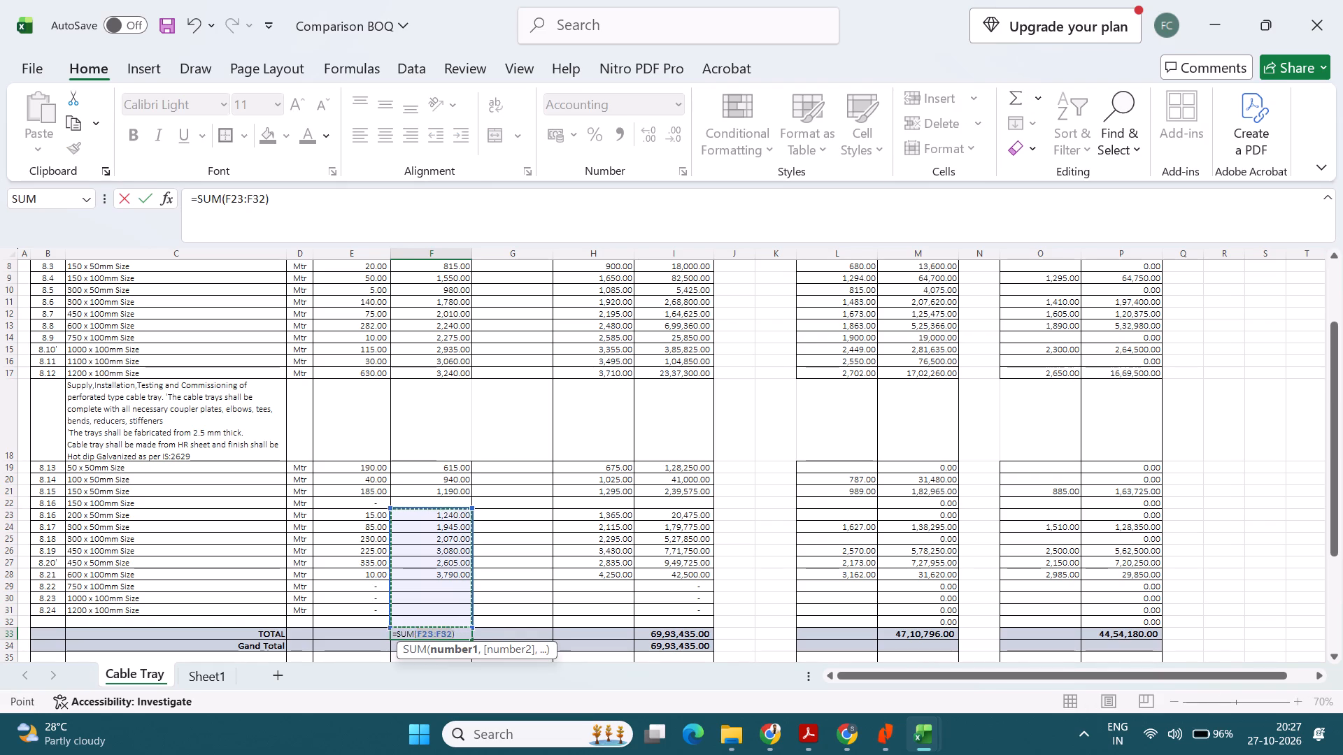
drag(472, 511, 473, 301)
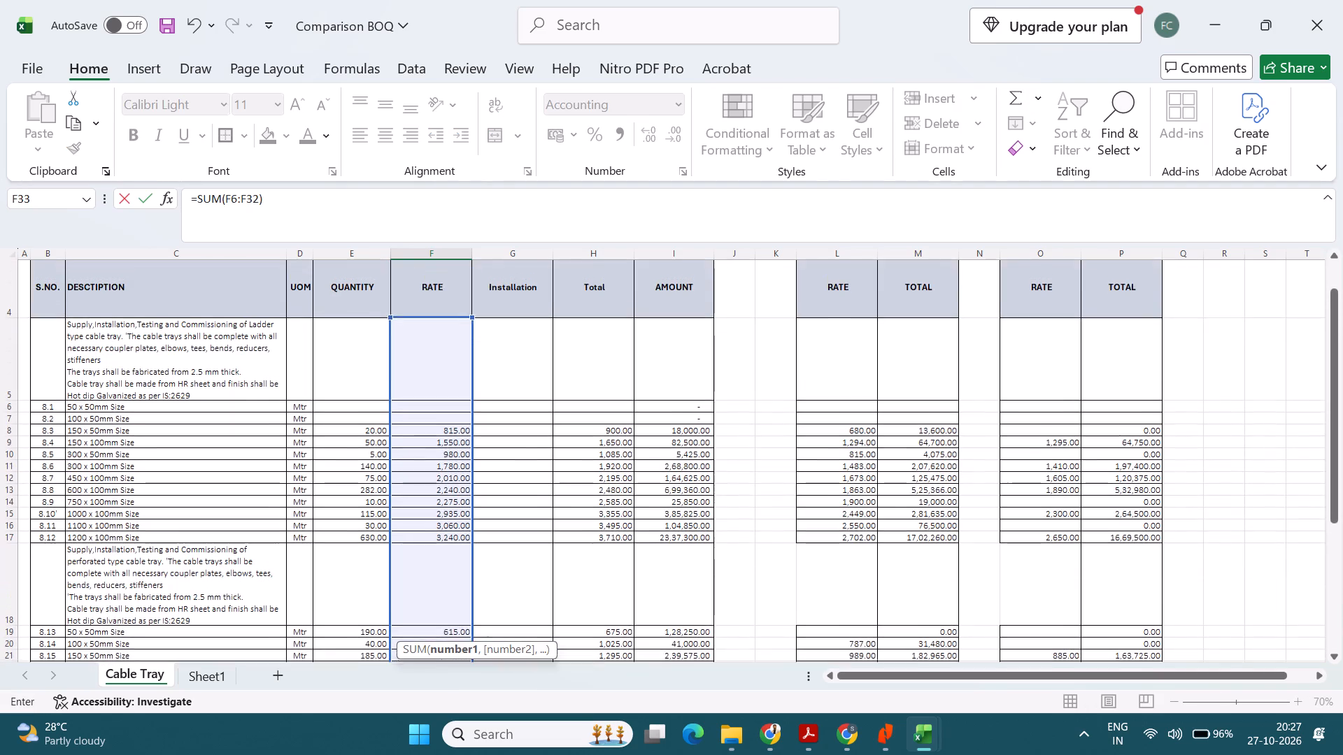
drag(473, 301, 474, 430)
key(Return)
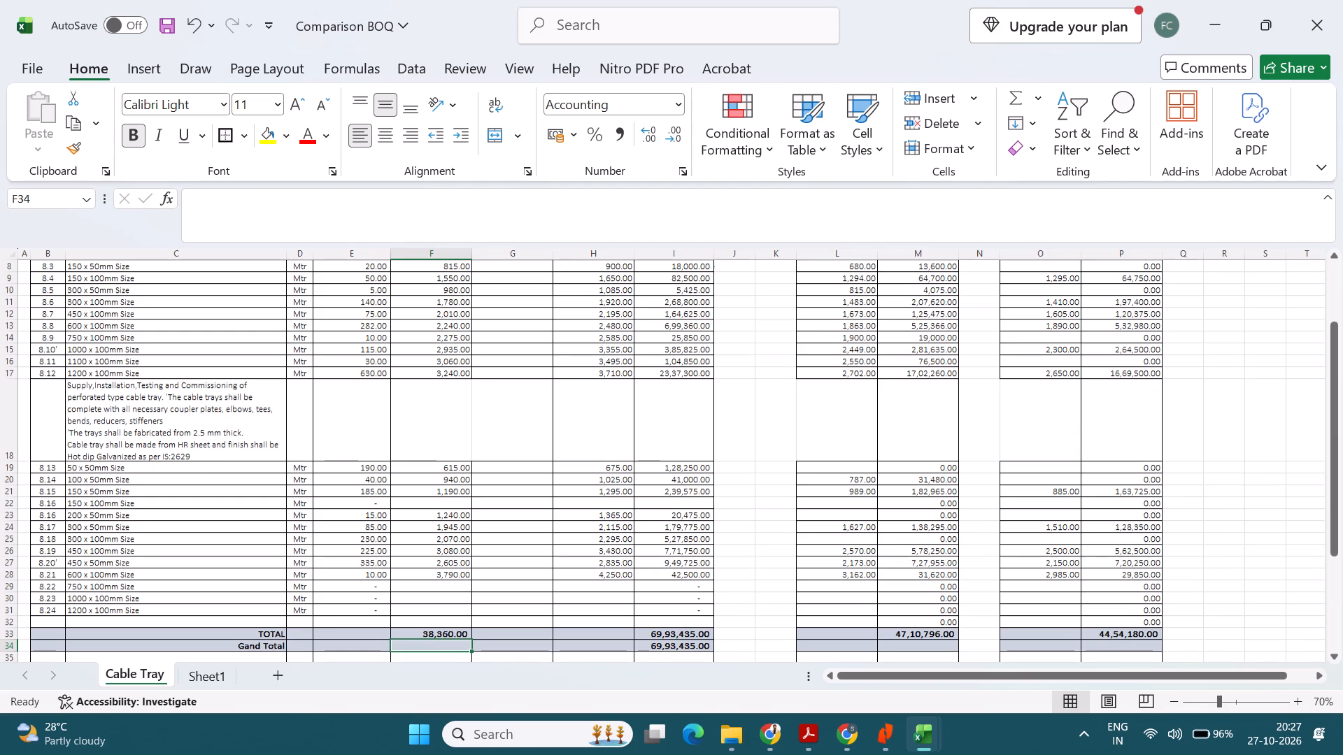
scroll(474, 430, up, 1)
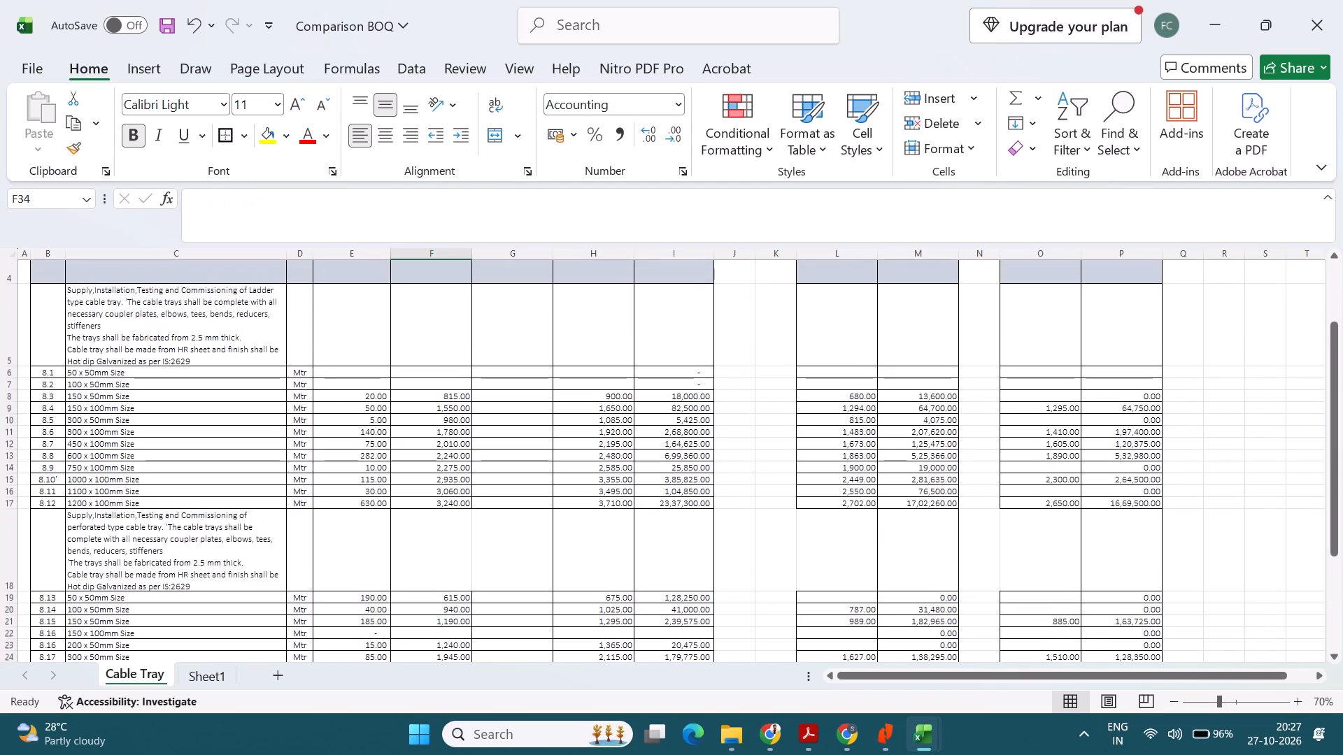
scroll(474, 430, up, 1)
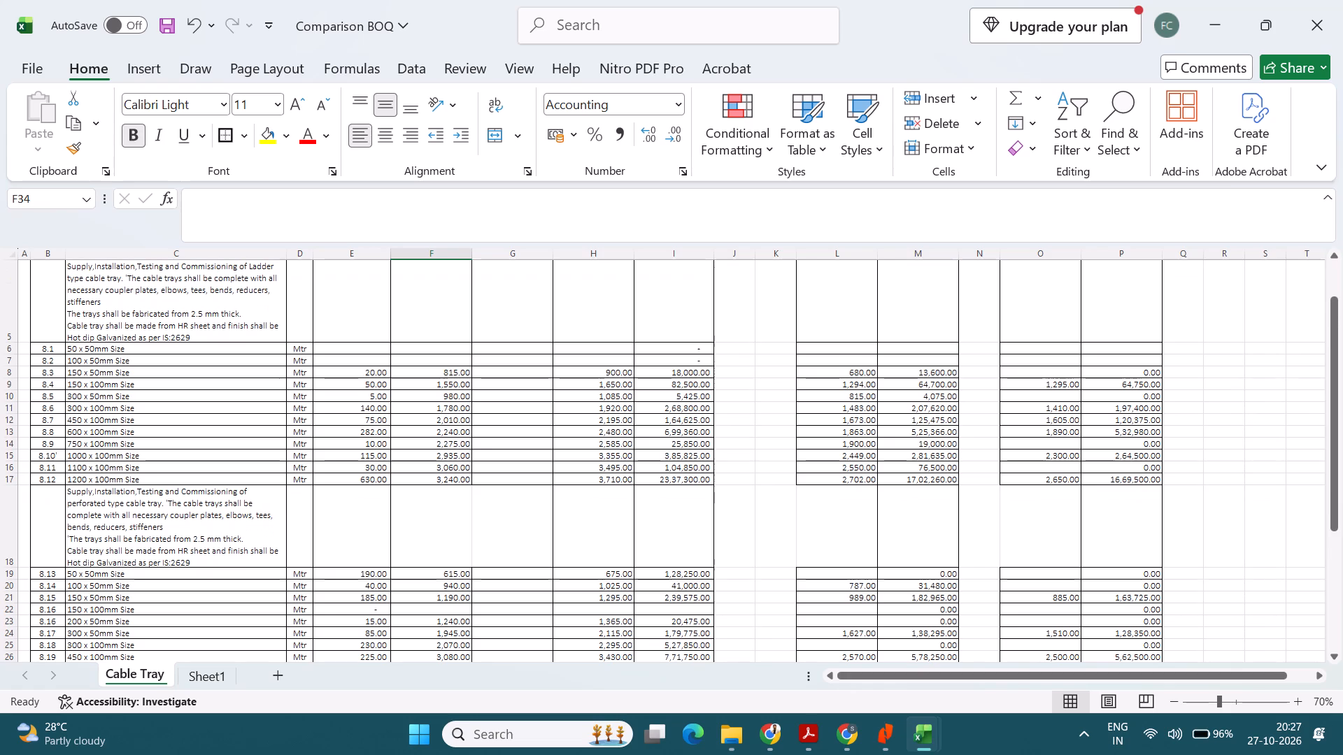
Switch to File Explorer and open the Micron_Cable_tray for High Side workbook from the FINAL folder.
key(alt+Tab)
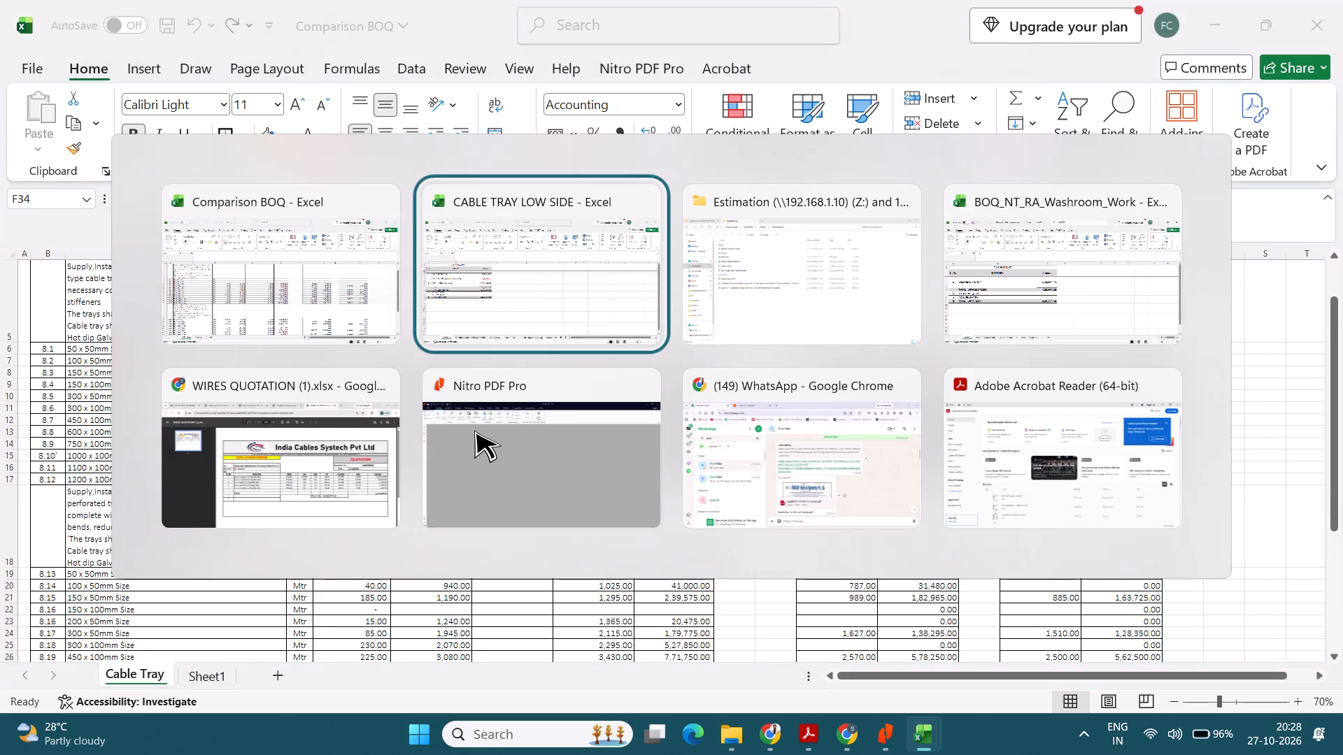
alt+click(755, 278)
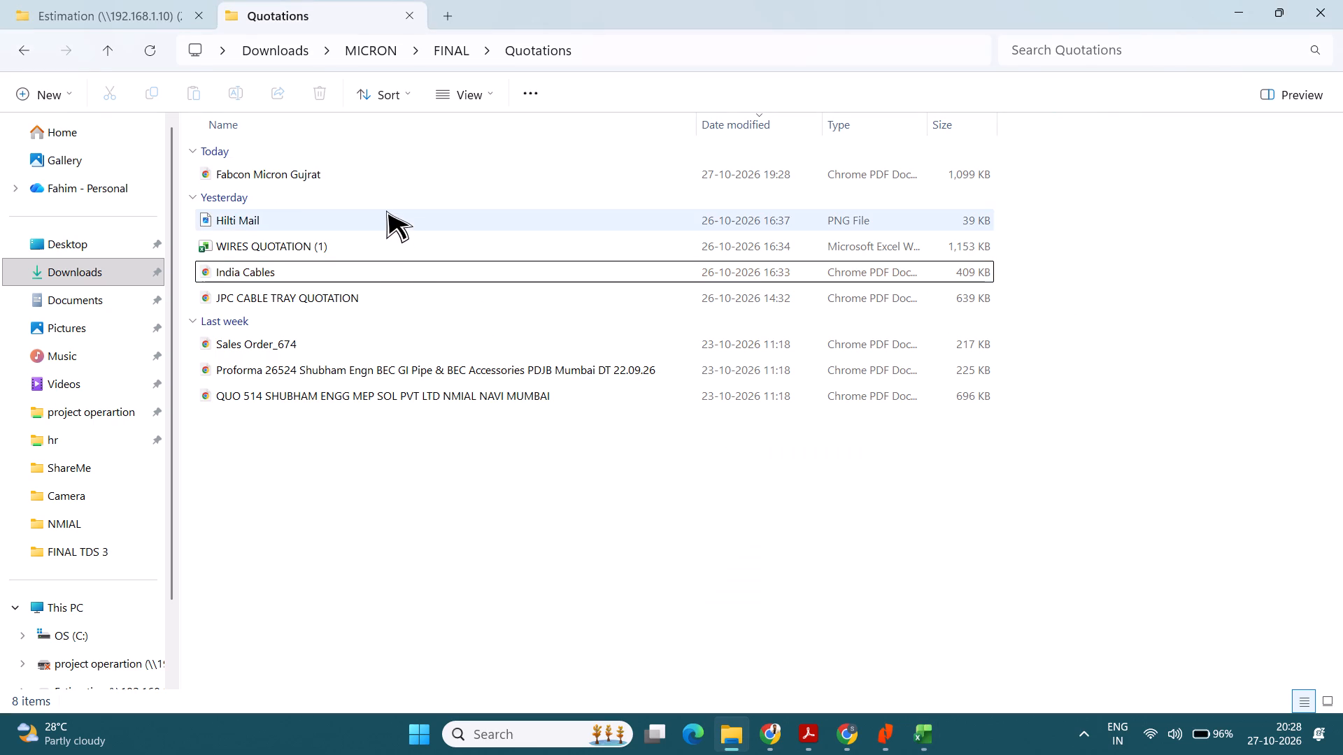
click(33, 48)
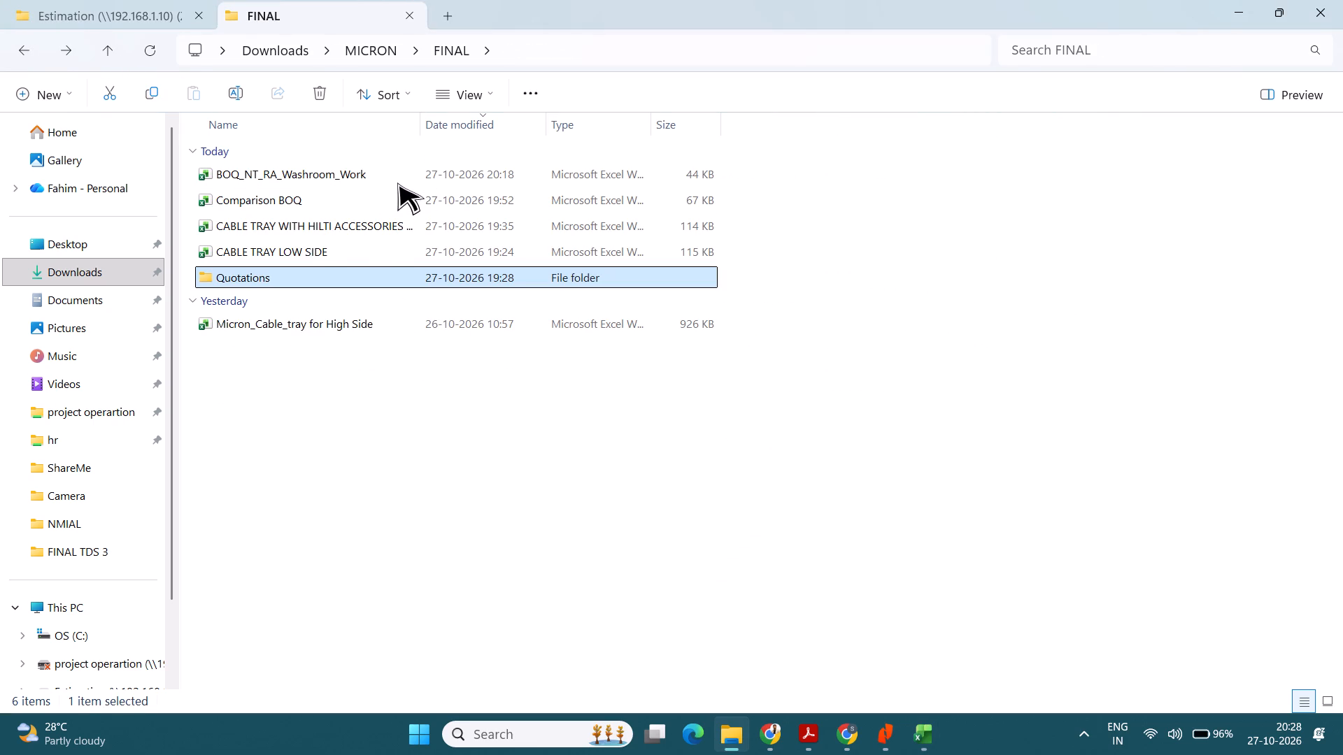
double_click(319, 324)
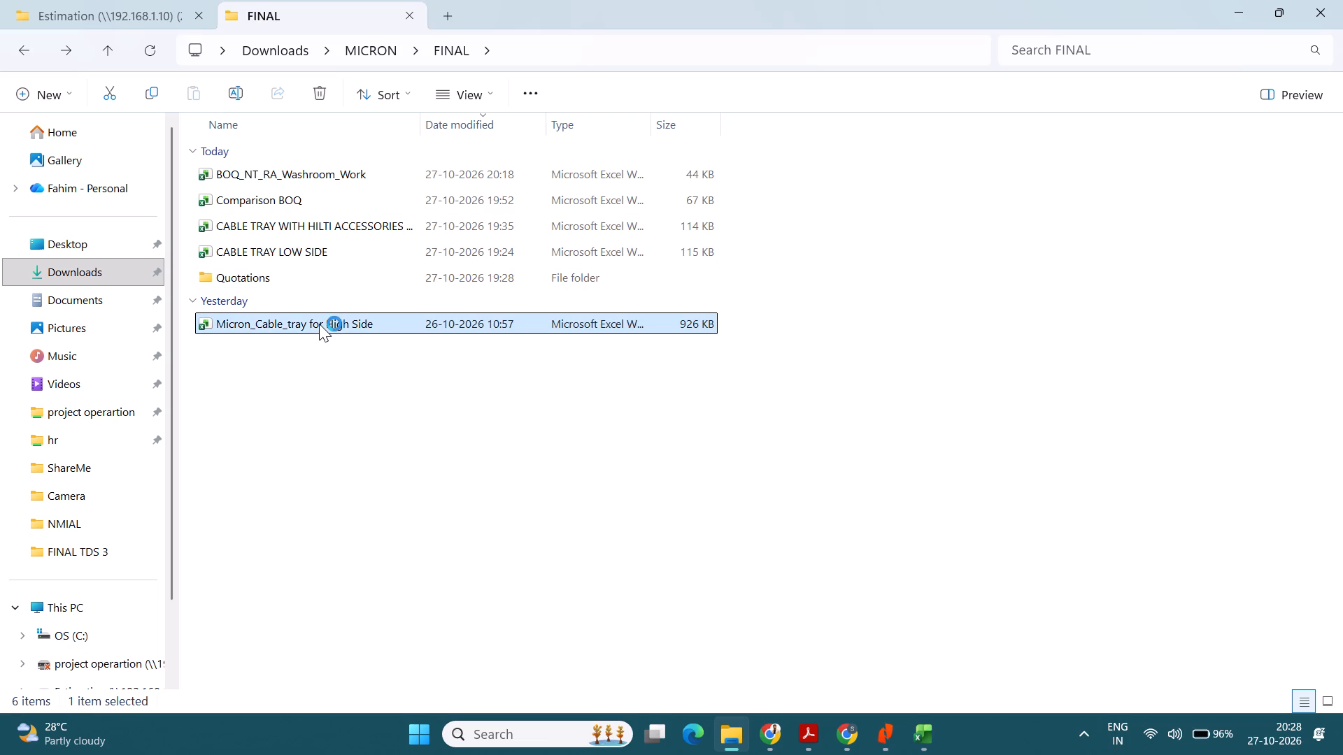
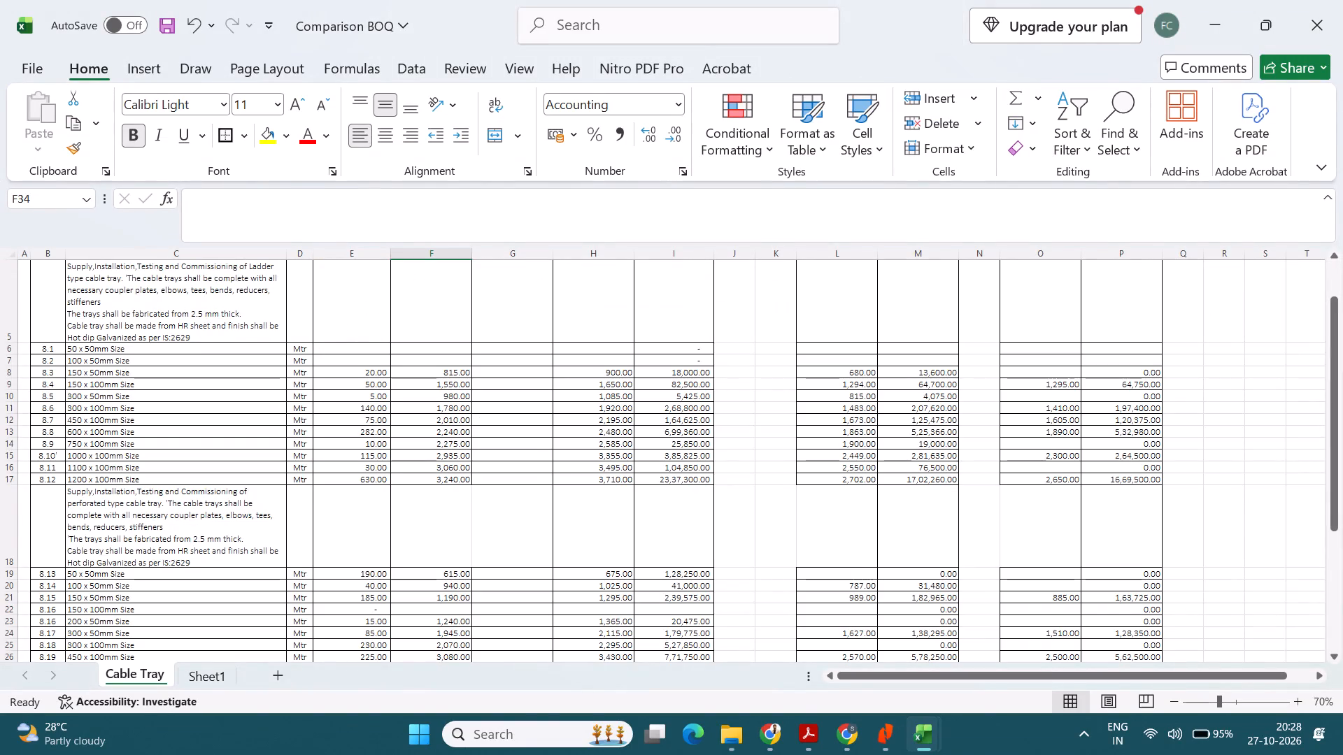
Undo the RATE total added in F33 and the clearing of the Installation values in G8:G29.
scroll(497, 436, down, 1)
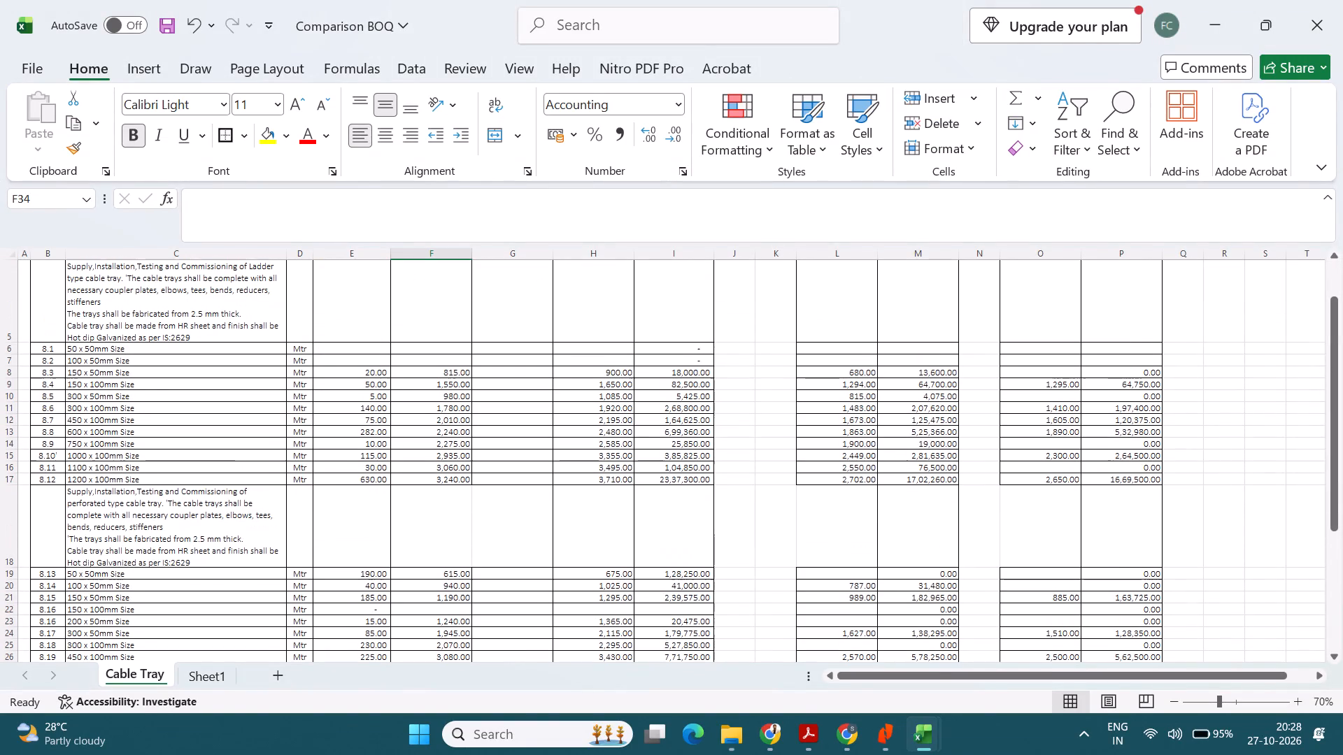
scroll(497, 436, down, 1)
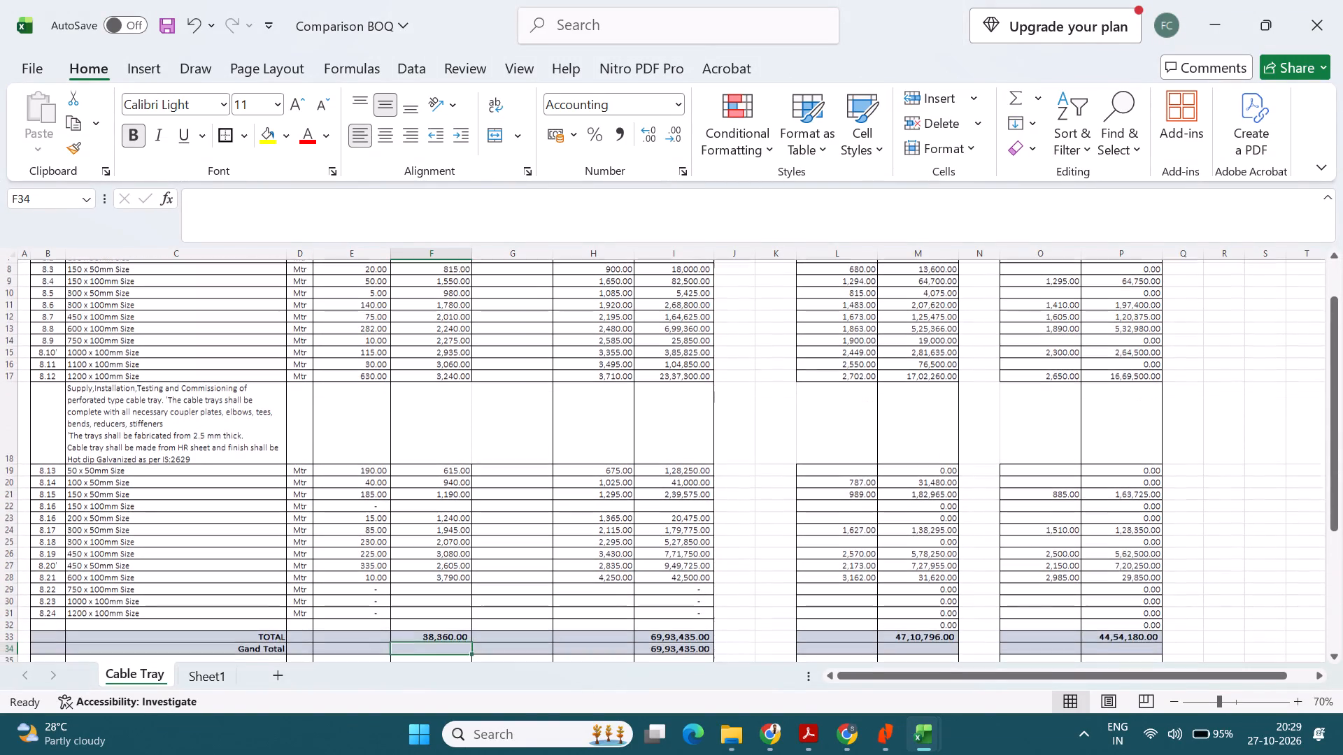
scroll(497, 436, down, 1)
scroll(497, 436, up, 1)
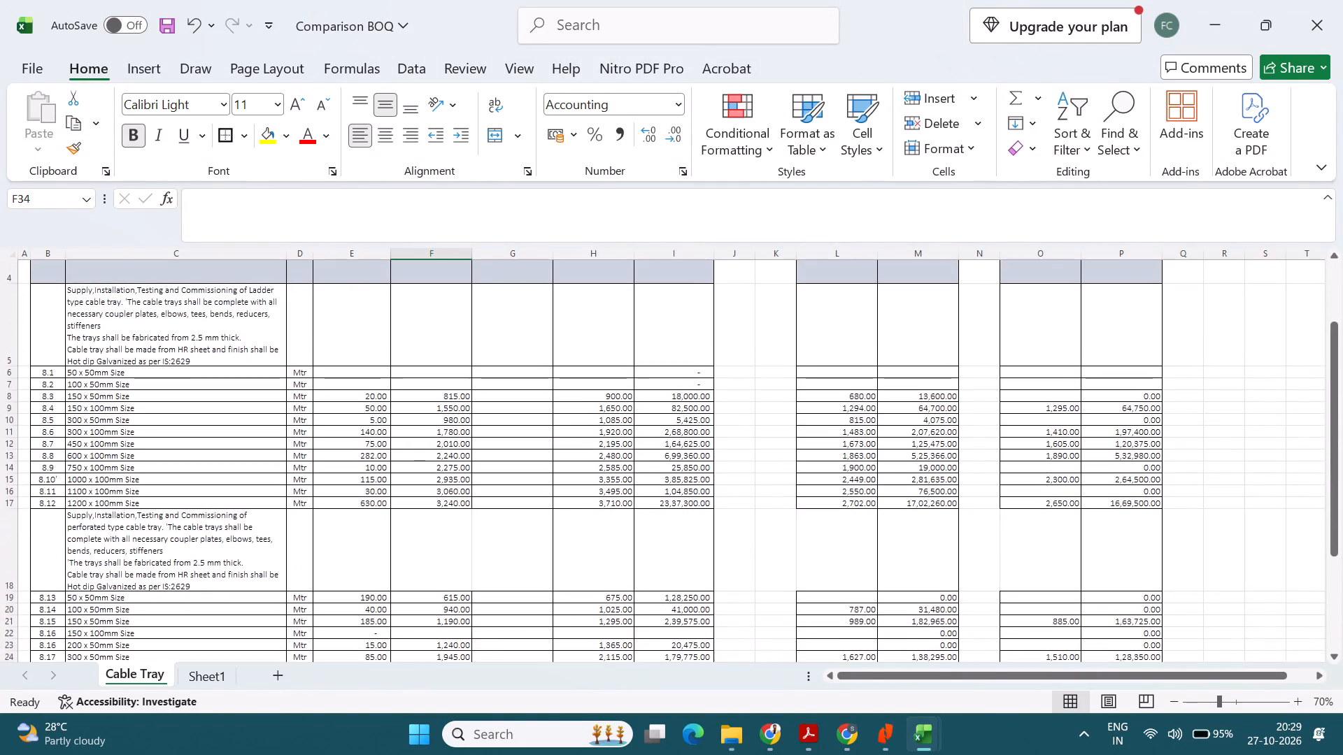
scroll(497, 436, up, 1)
double_click(613, 556)
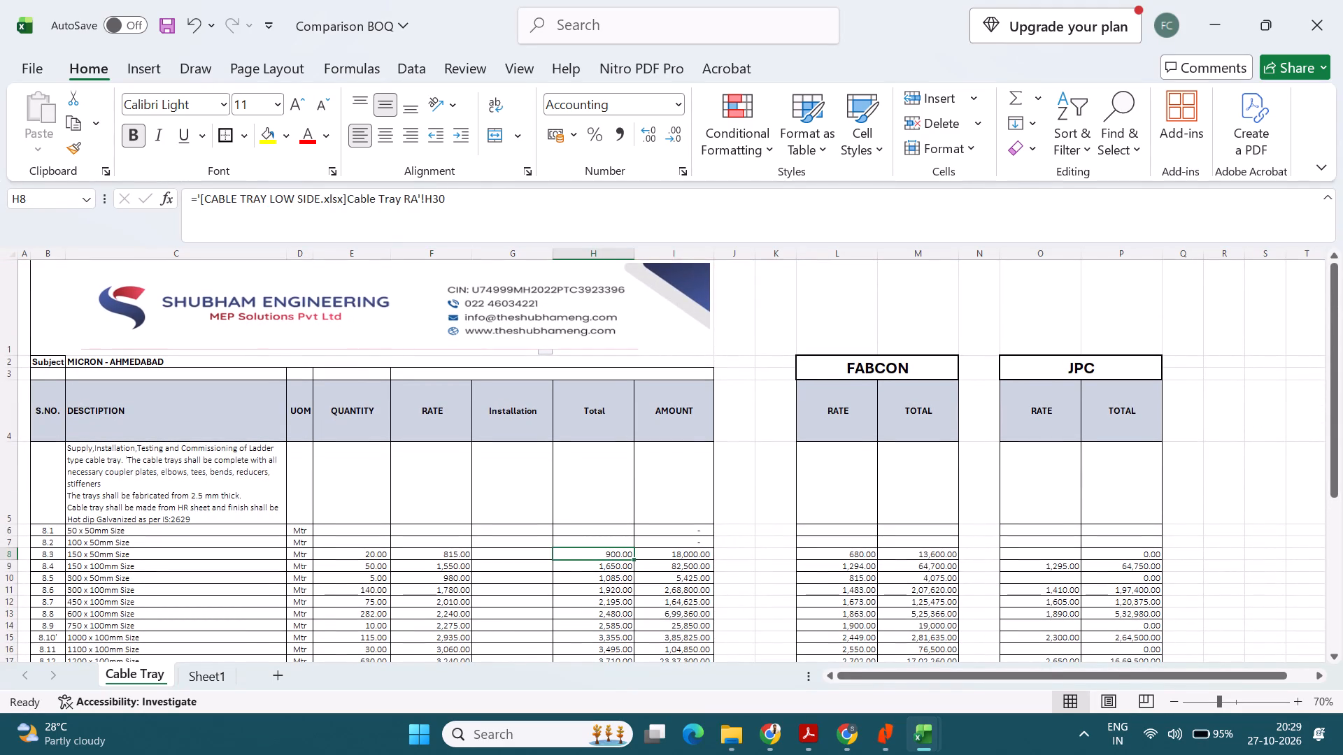
key(Escape)
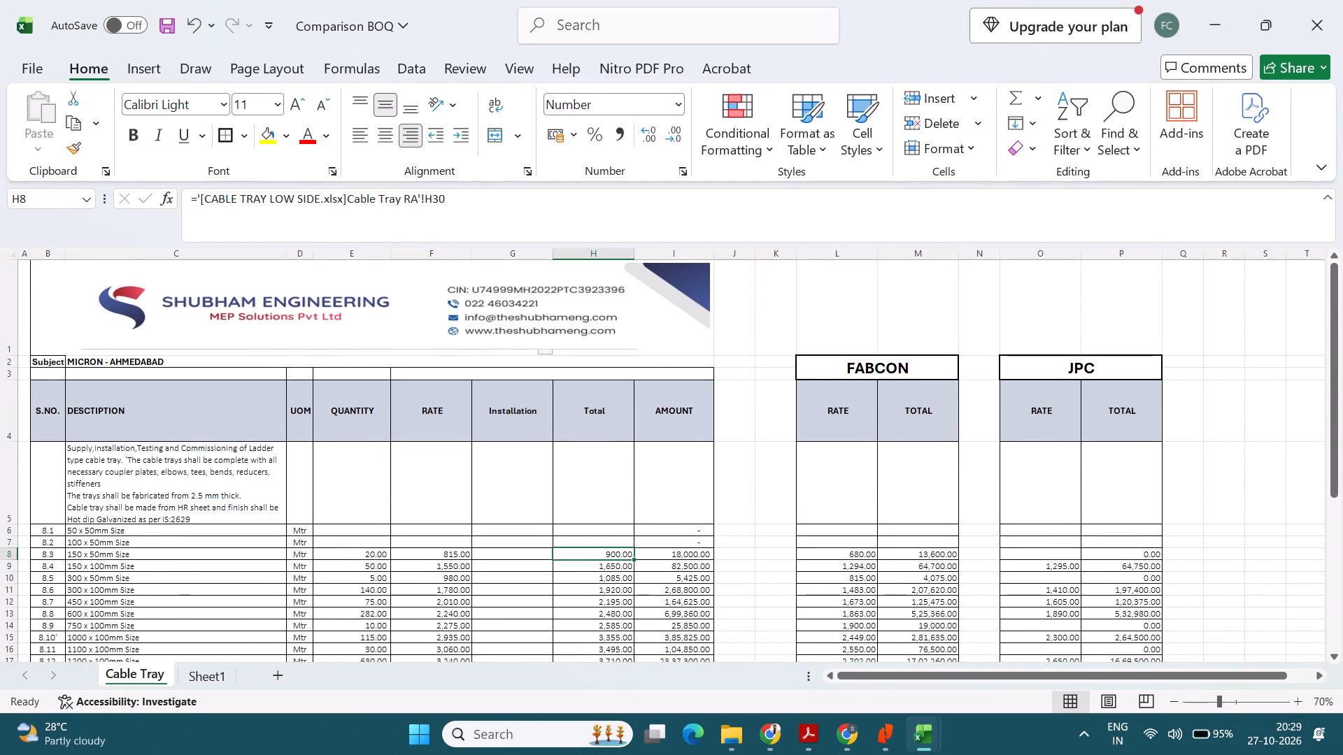
key(ctrl+z)
key(ctrl+z)
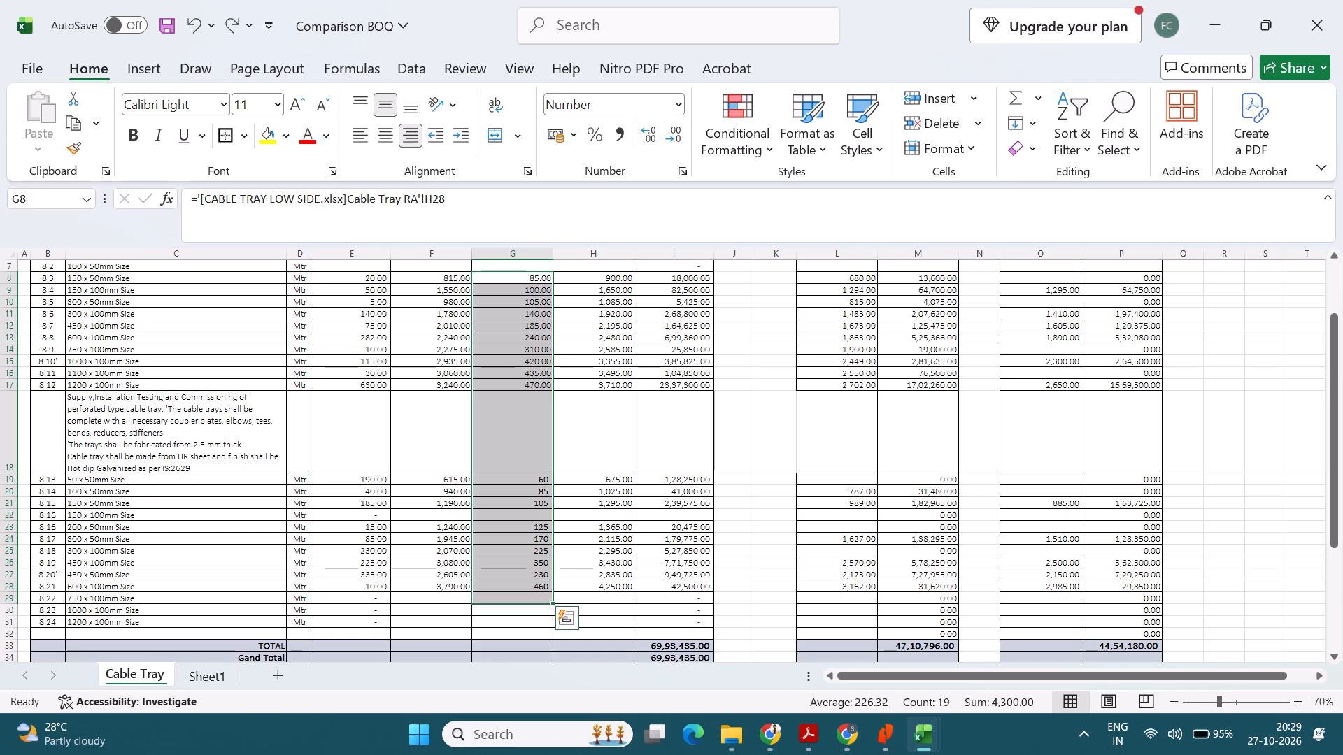
Check the AMOUNT total in cell I33 of the Cable Tray sheet's TOTAL row.
scroll(627, 647, down, 1)
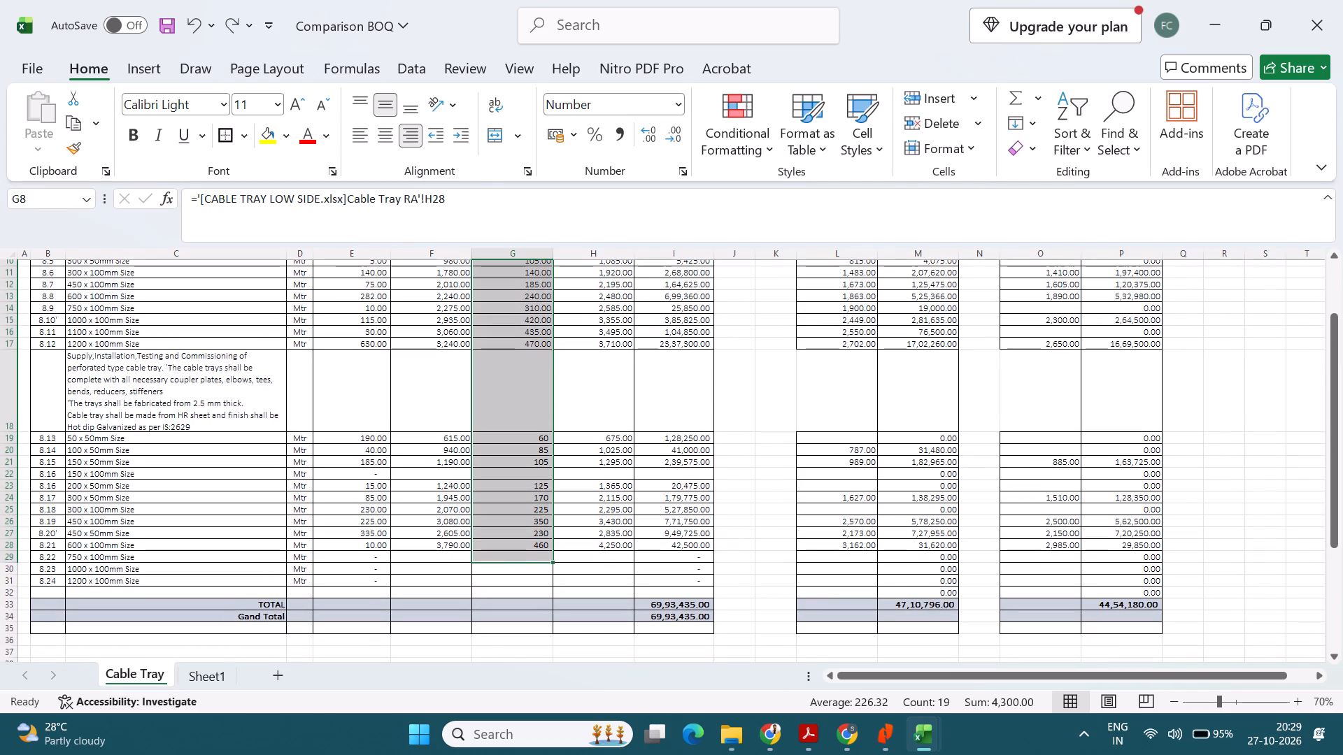
scroll(627, 647, down, 2)
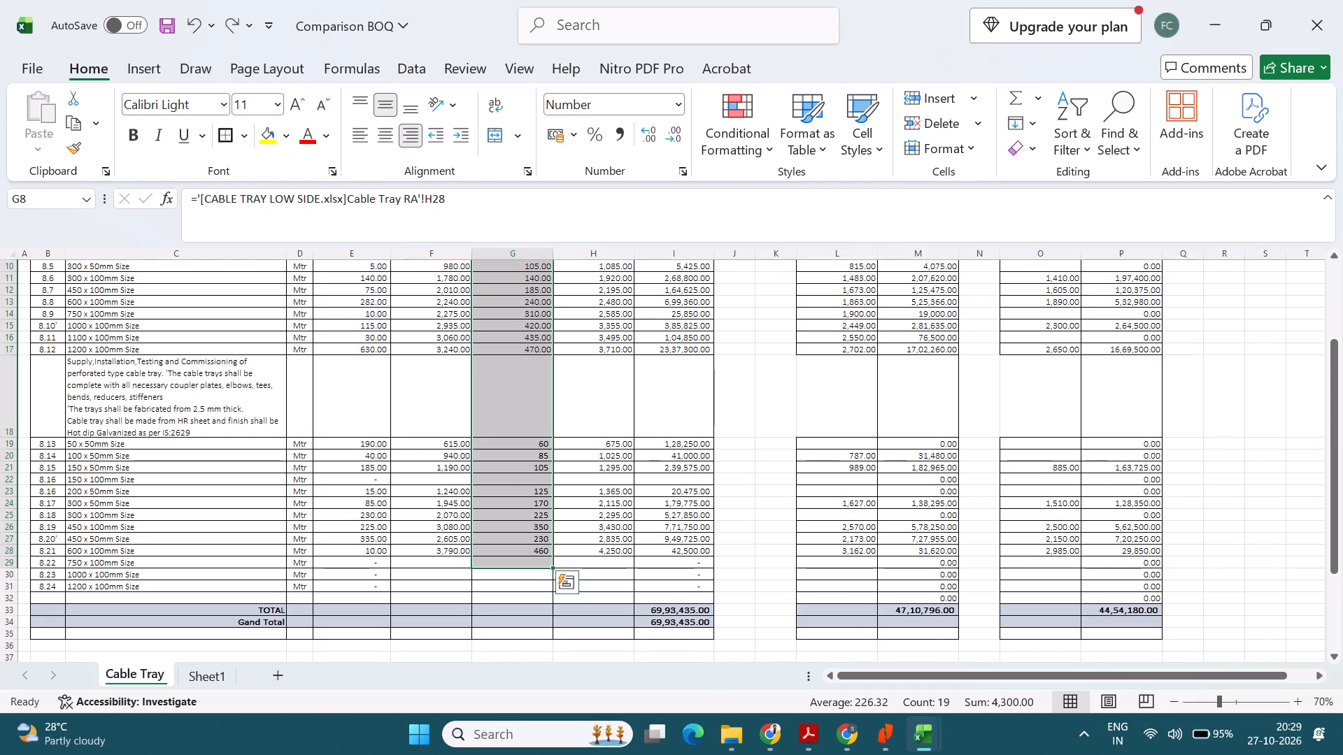
click(690, 614)
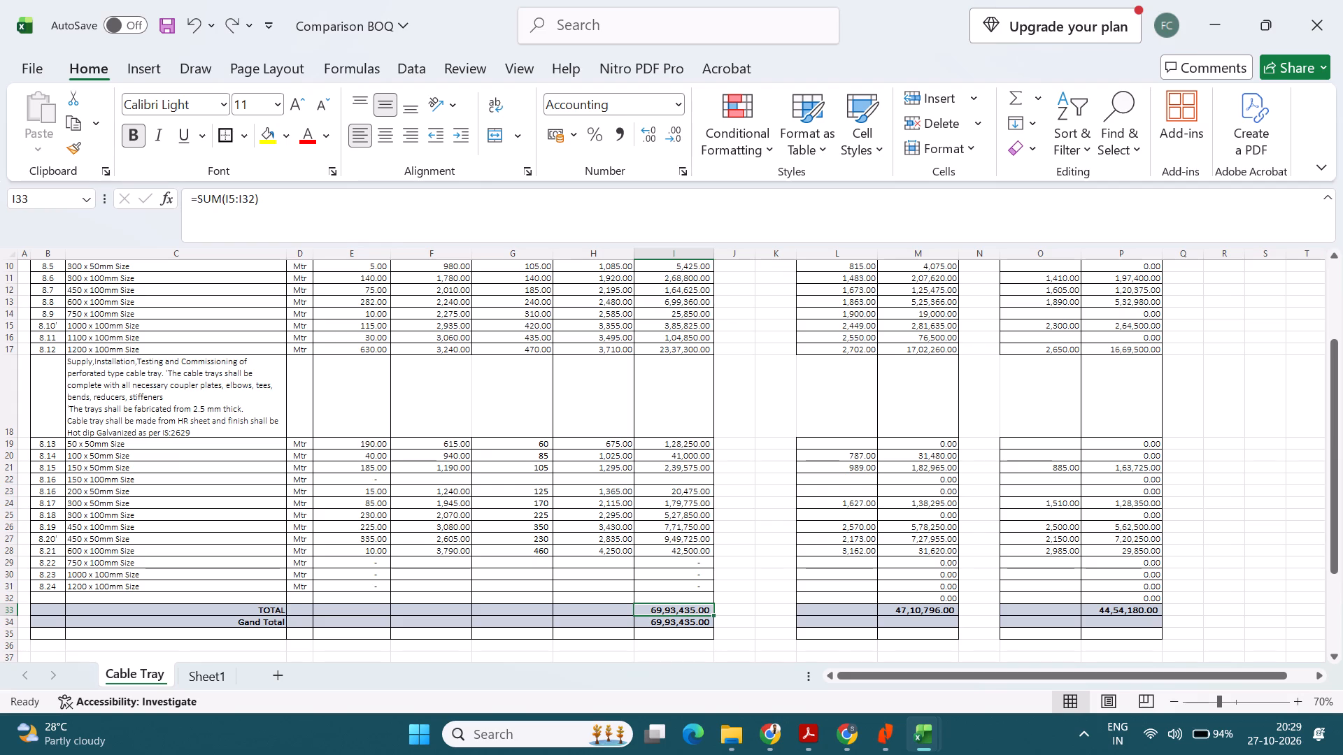
Switch to File Explorer and open the CABLE TRAY LOW SIDE workbook from the FINAL folder.
key(alt+Tab)
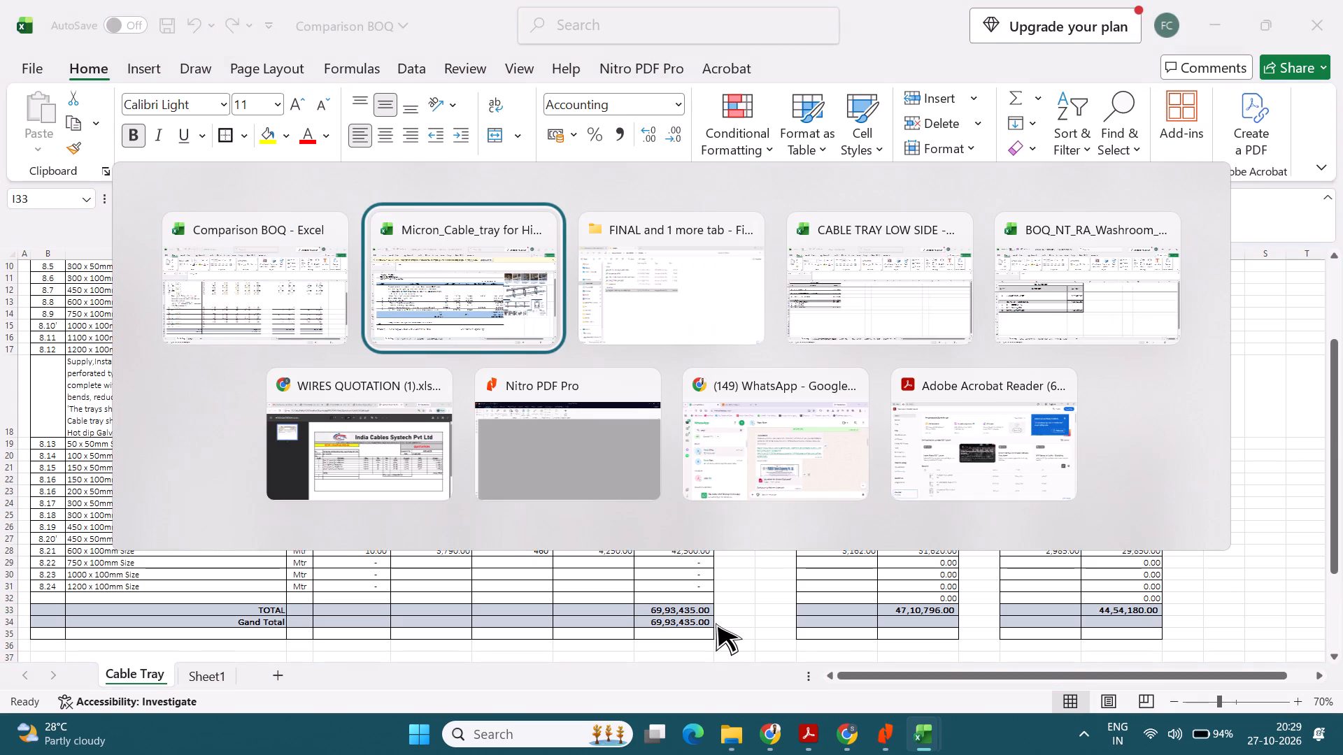
key(alt+Tab)
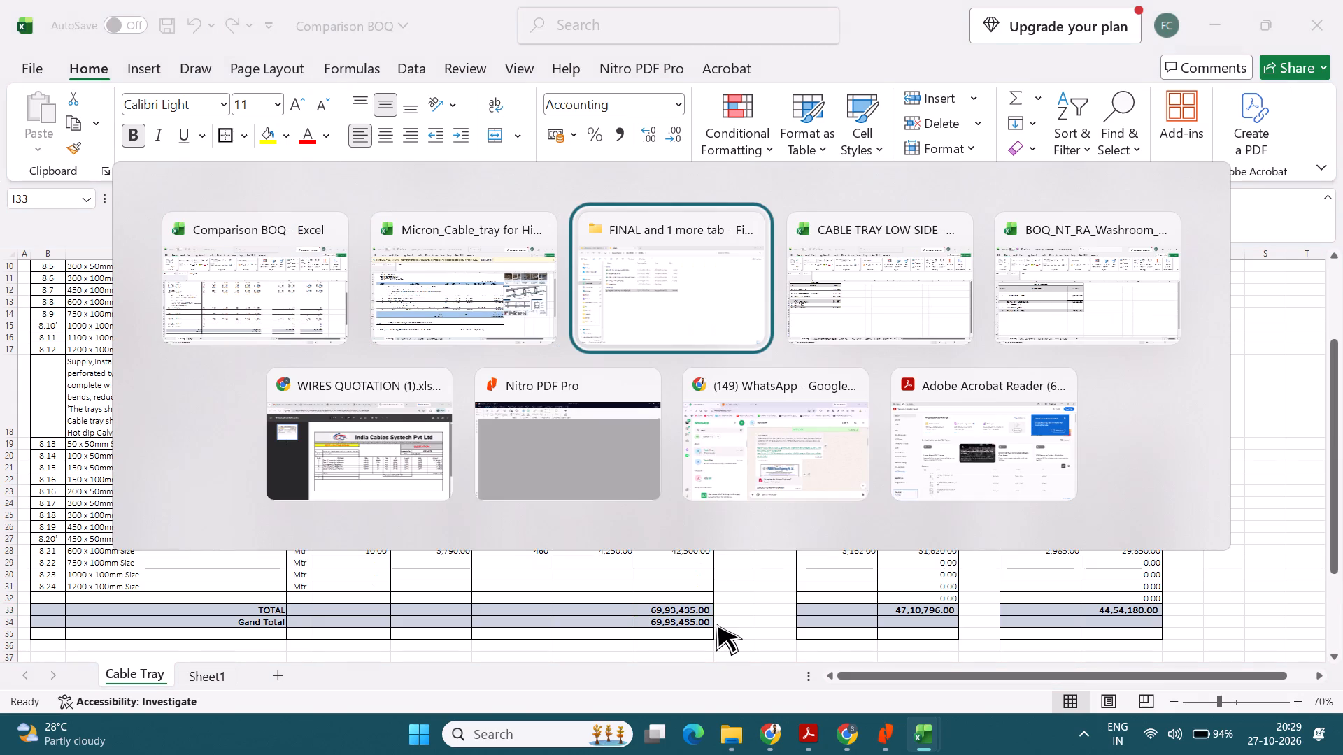
key(alt+Left)
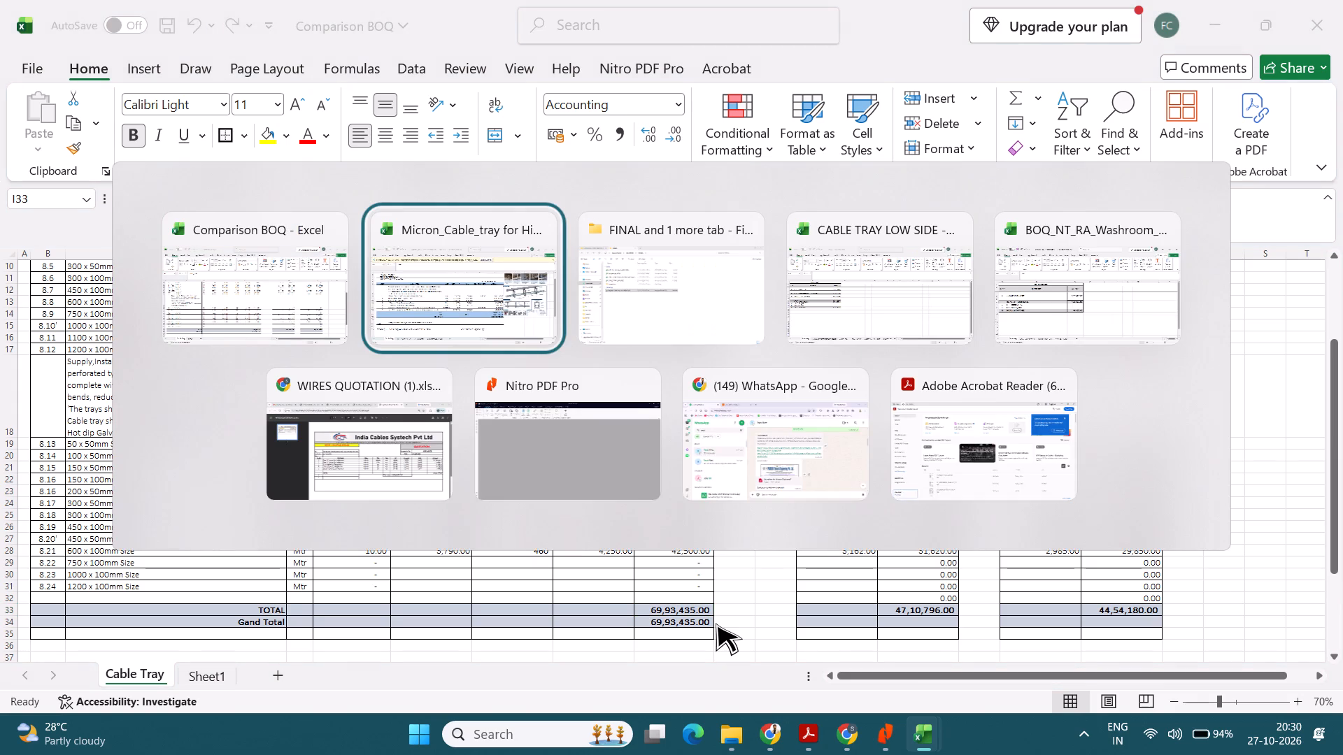
key(alt+Left)
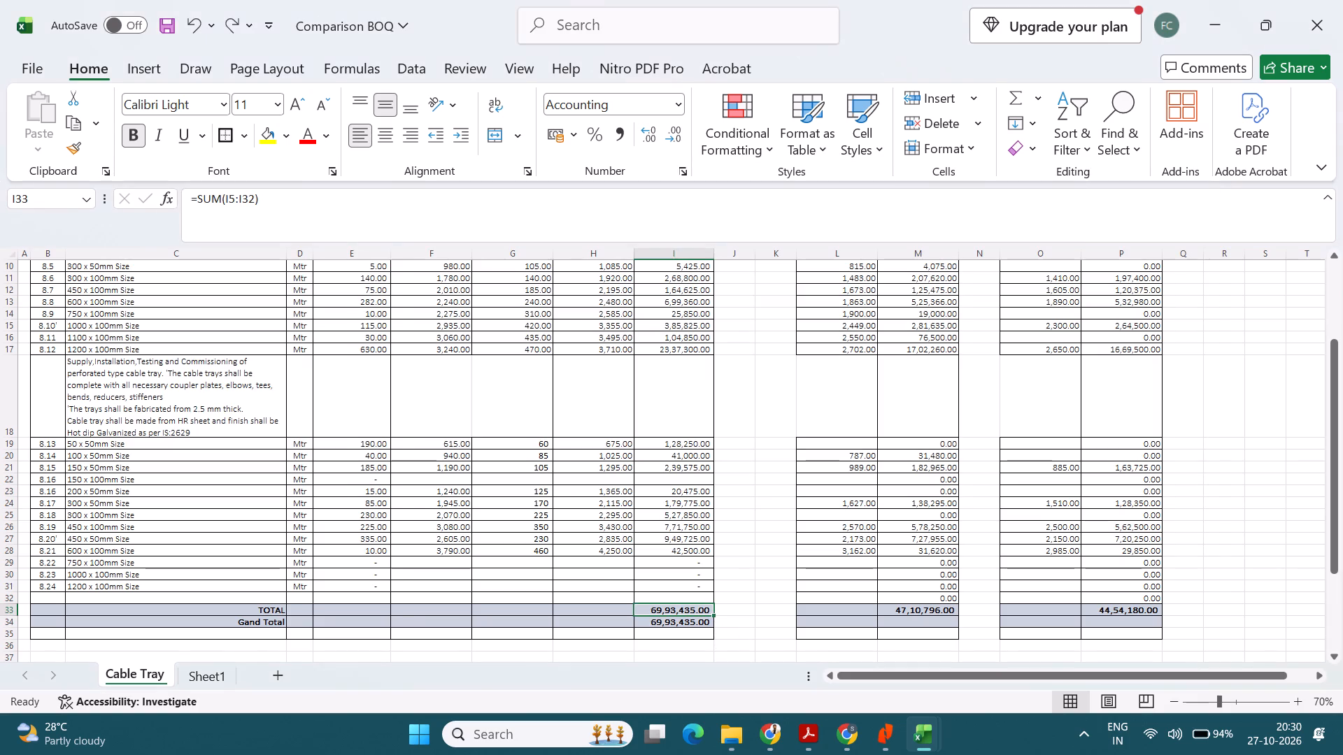
key(alt+Tab)
key(alt+Tab)
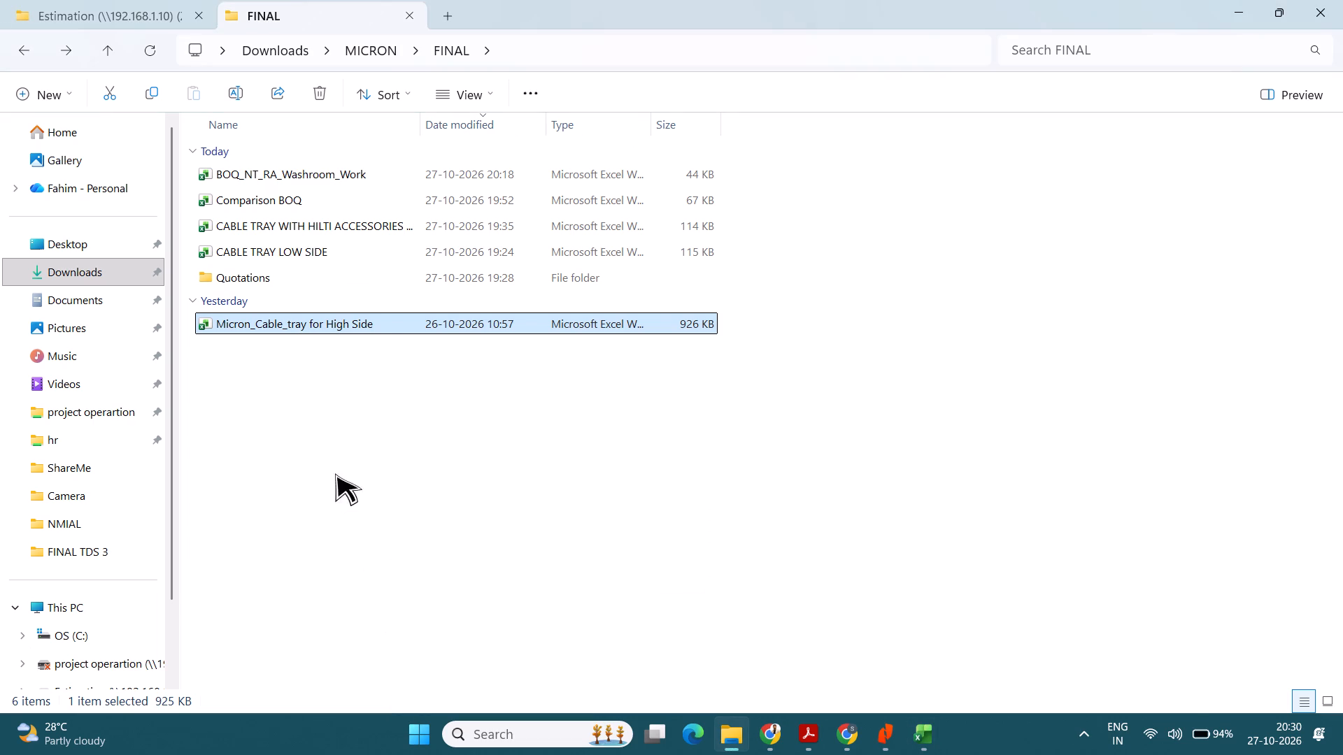
double_click(378, 250)
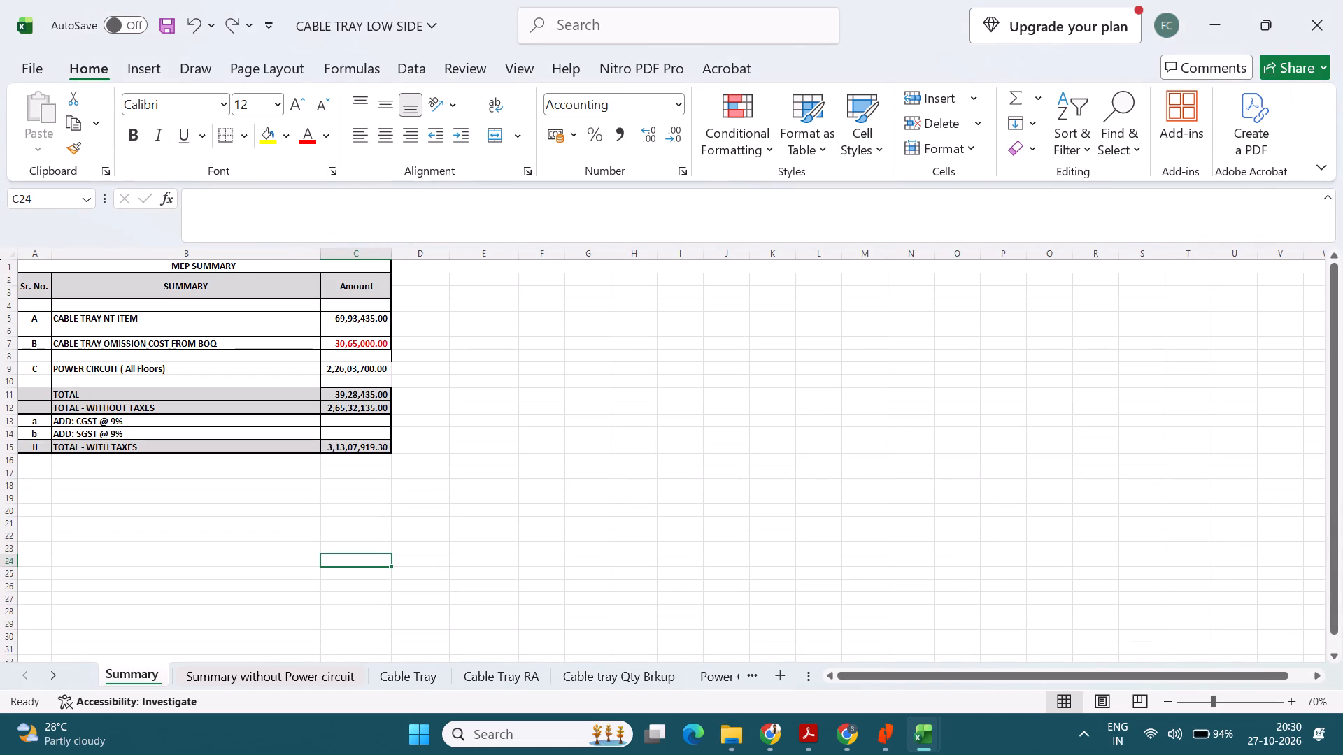
Review the Summary's power circuit amount, look through the cable tray and Power Circuit sheets, and return to Summary.
click(362, 368)
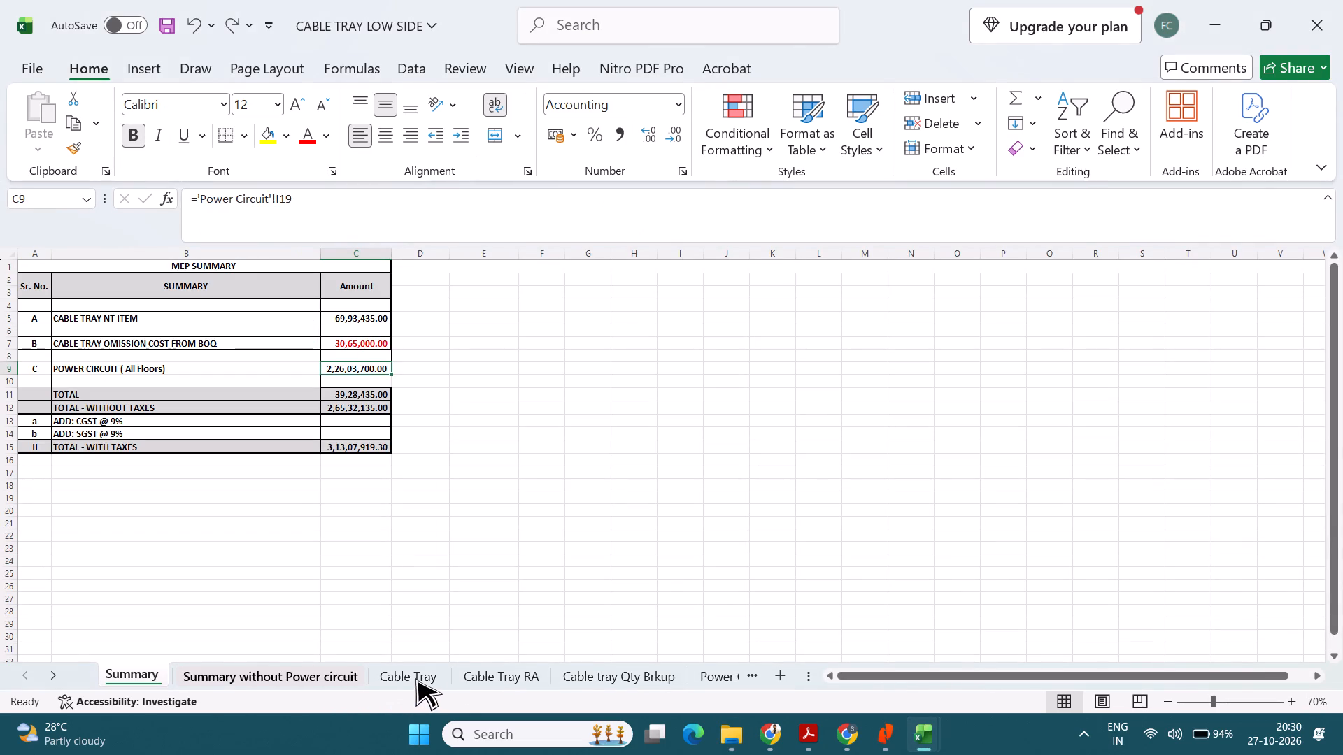
click(467, 680)
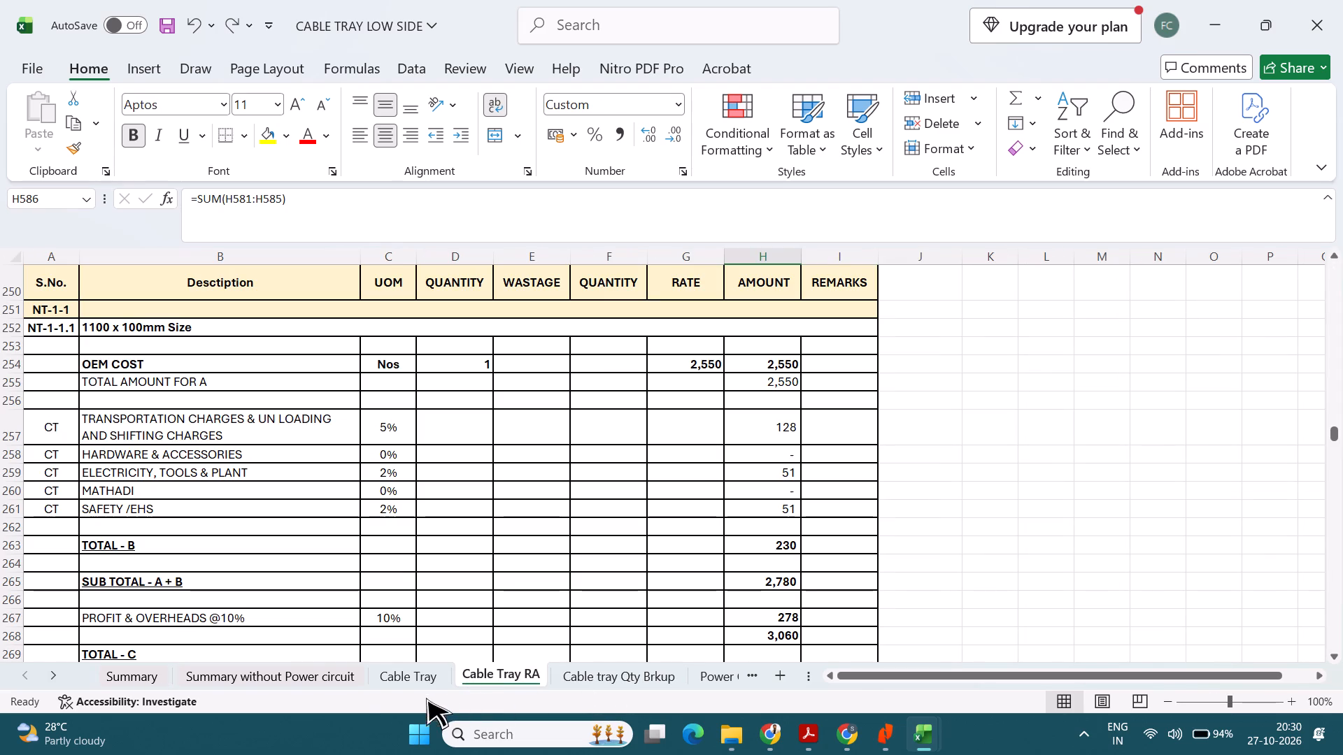
click(307, 674)
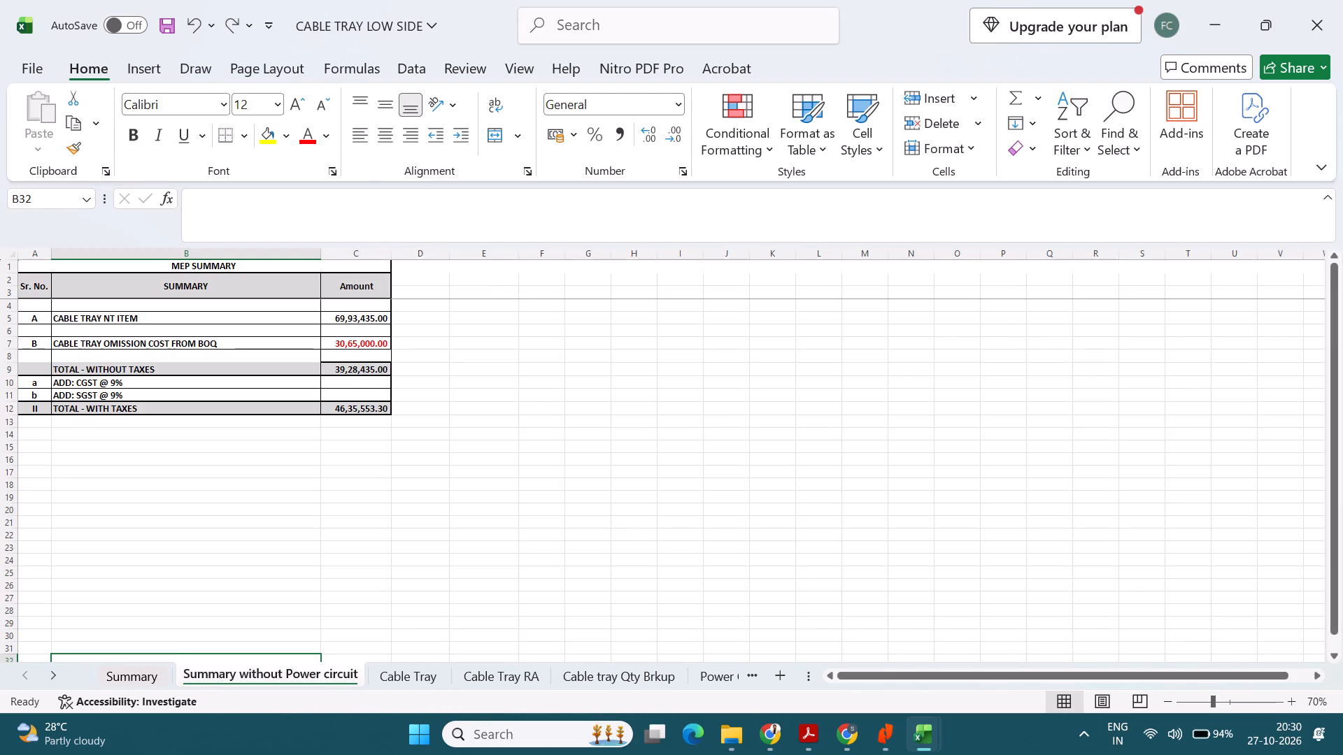
click(413, 679)
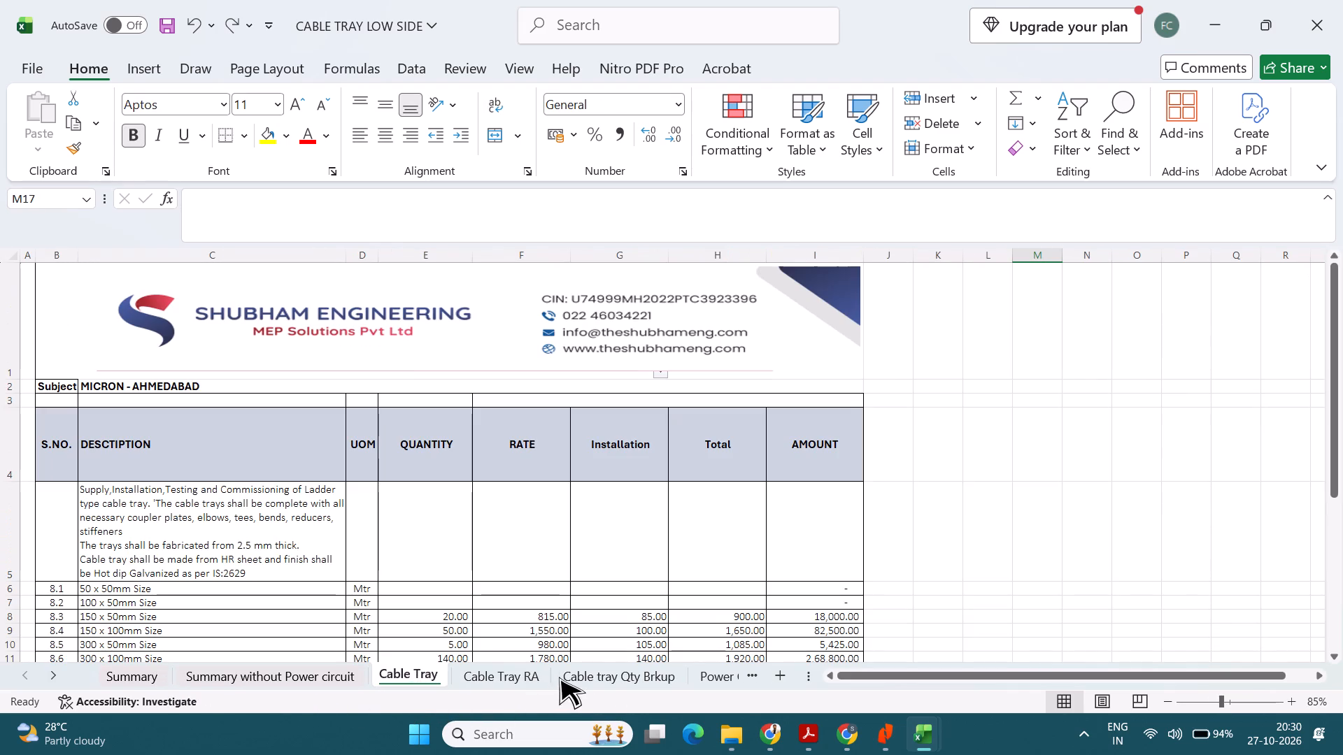
click(565, 674)
click(704, 672)
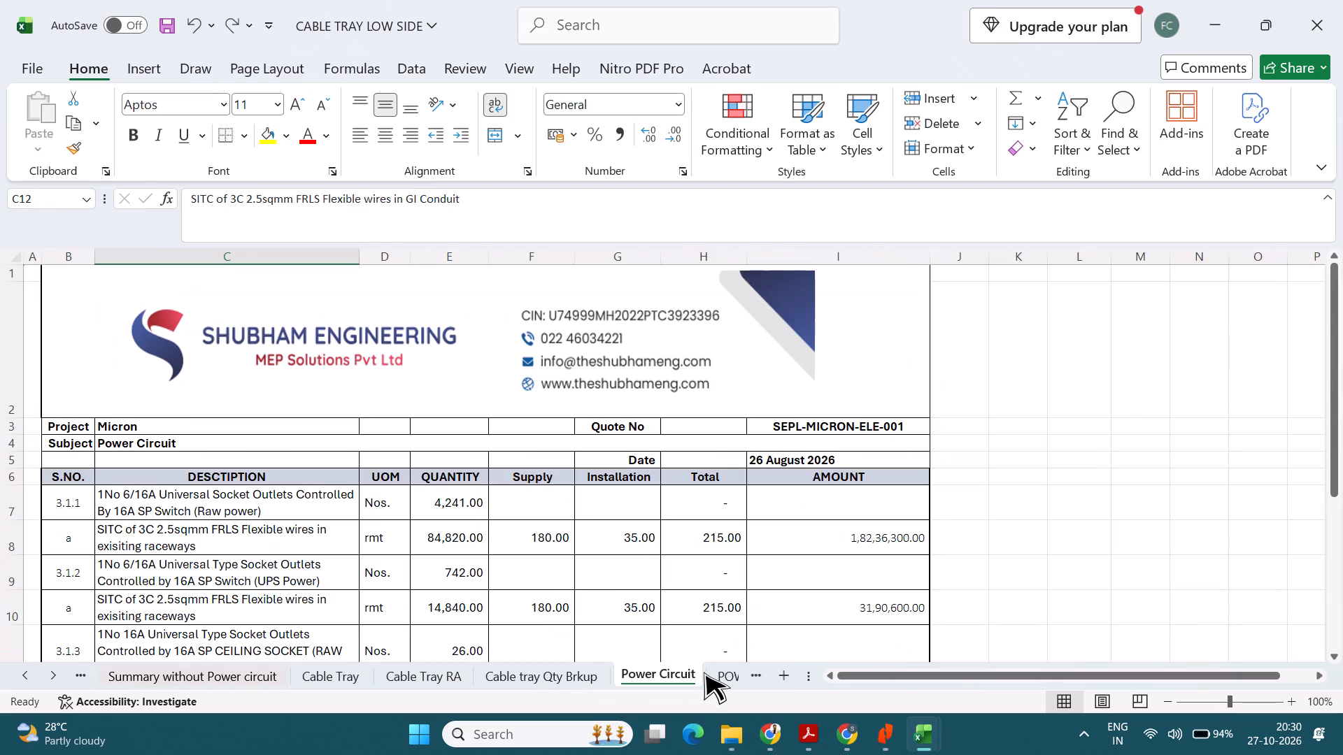
scroll(518, 654, down, 2)
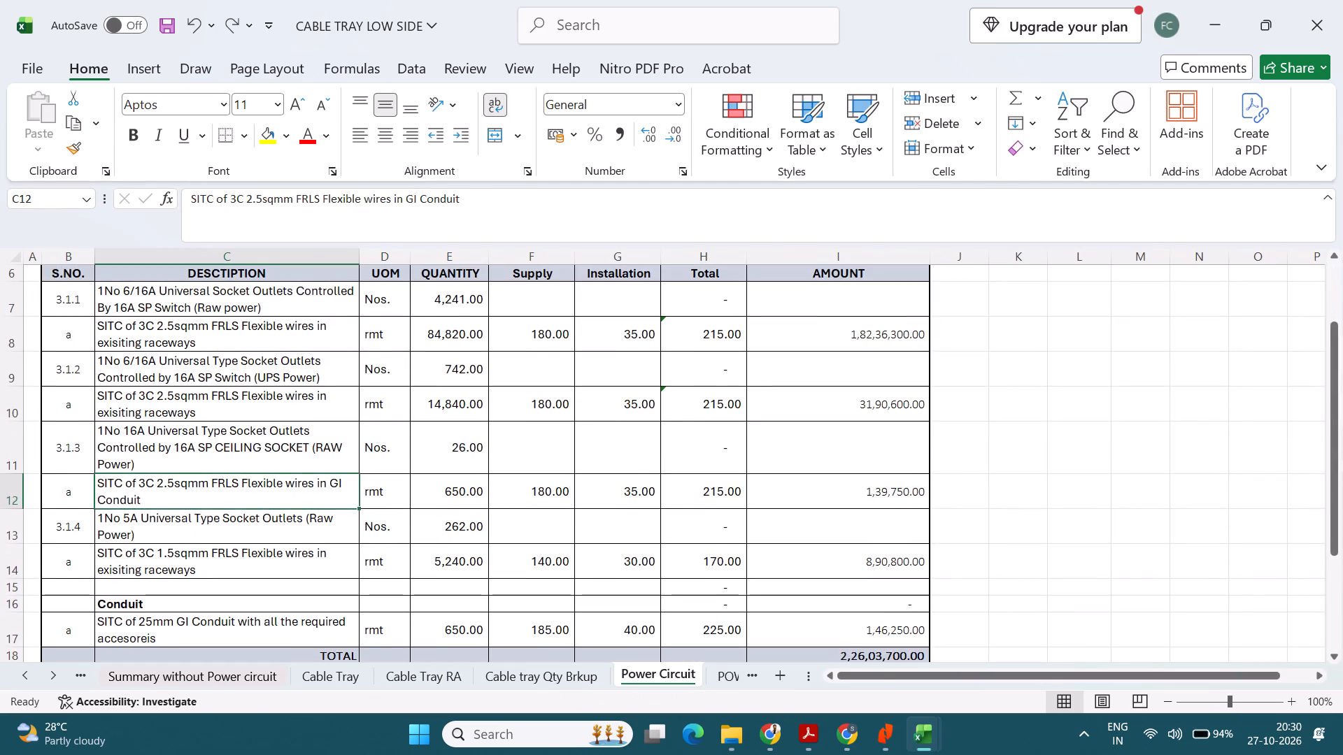
scroll(603, 524, down, 1)
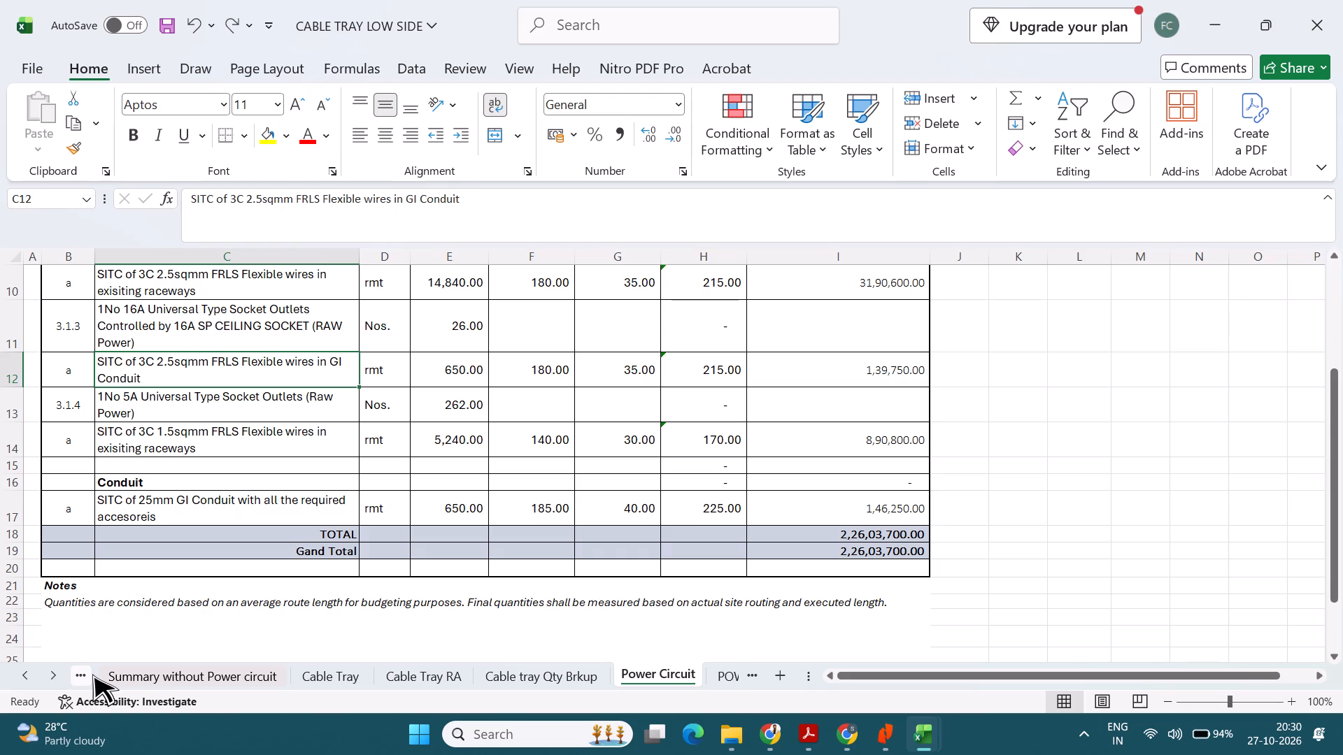
double_click(92, 674)
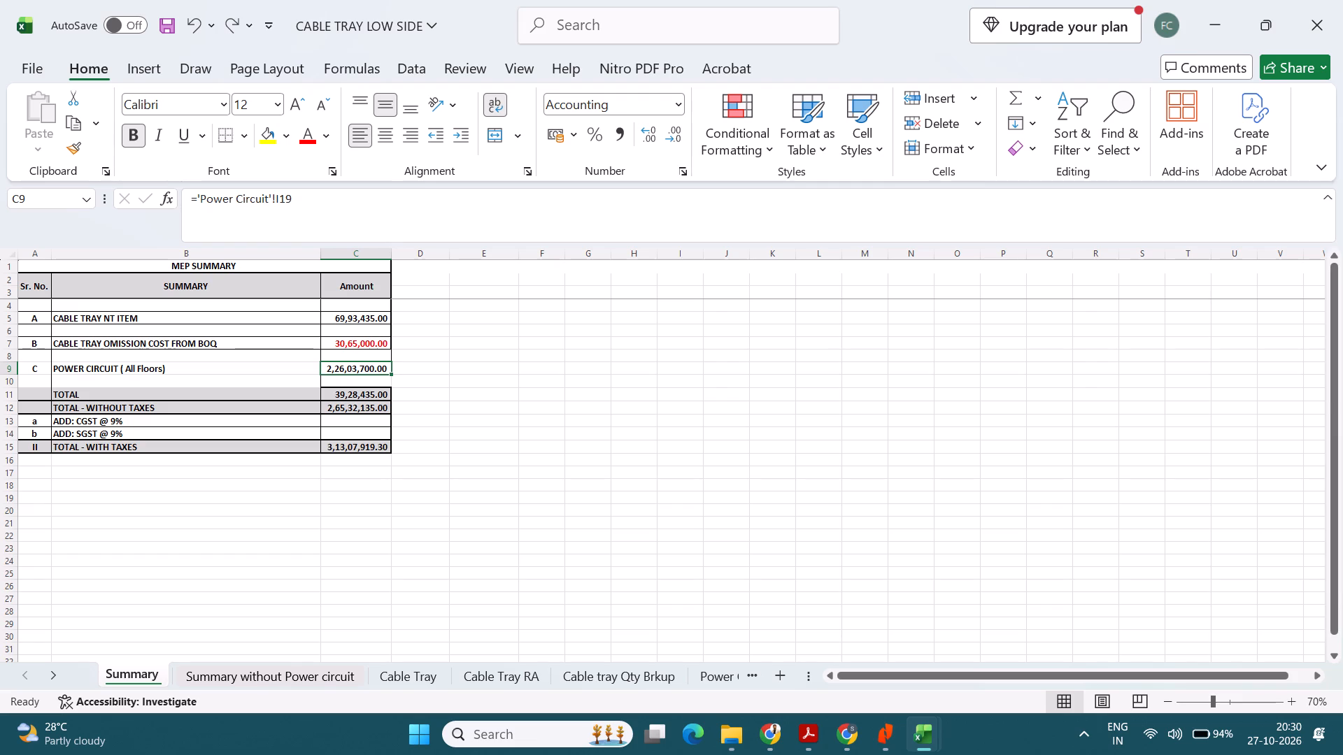
Examine the Power Circuit sheet's item rows, checking the quantity and Supply rate of the raw power wiring in row 8.
click(703, 677)
scroll(718, 492, up, 1)
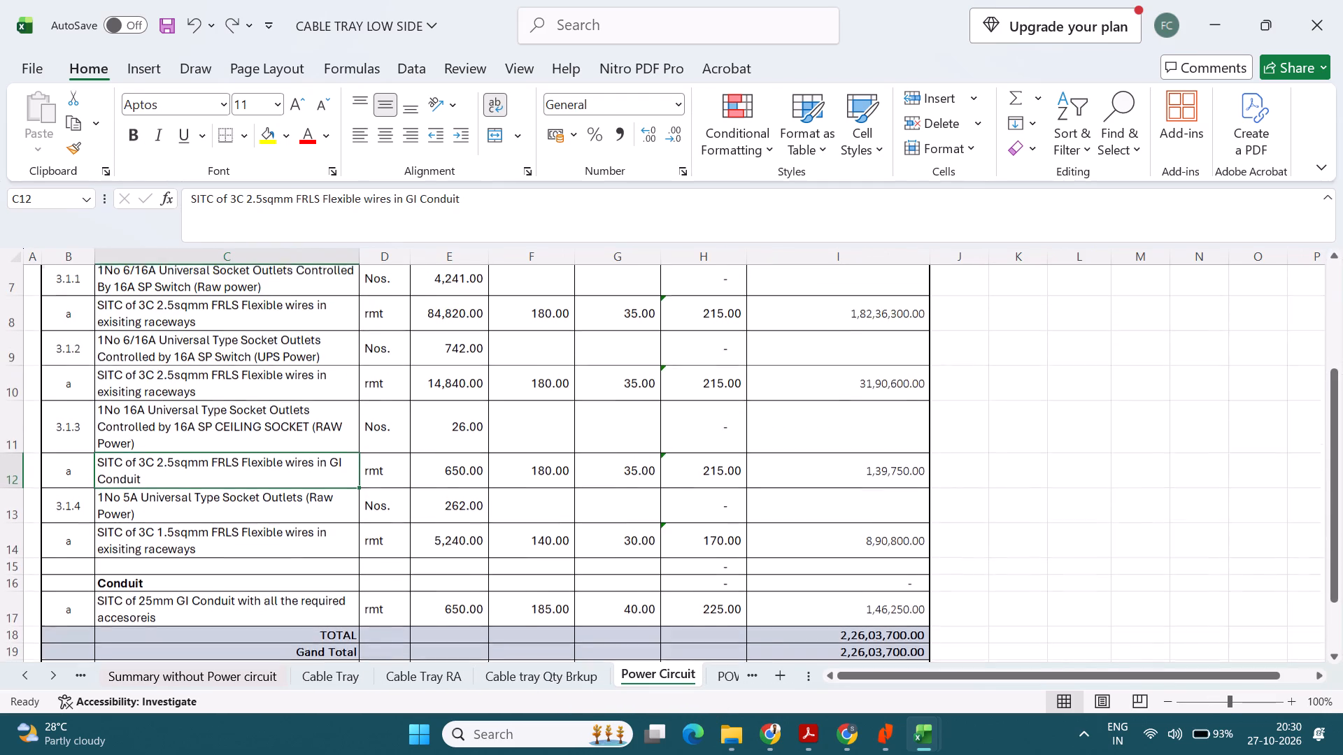
scroll(718, 492, up, 1)
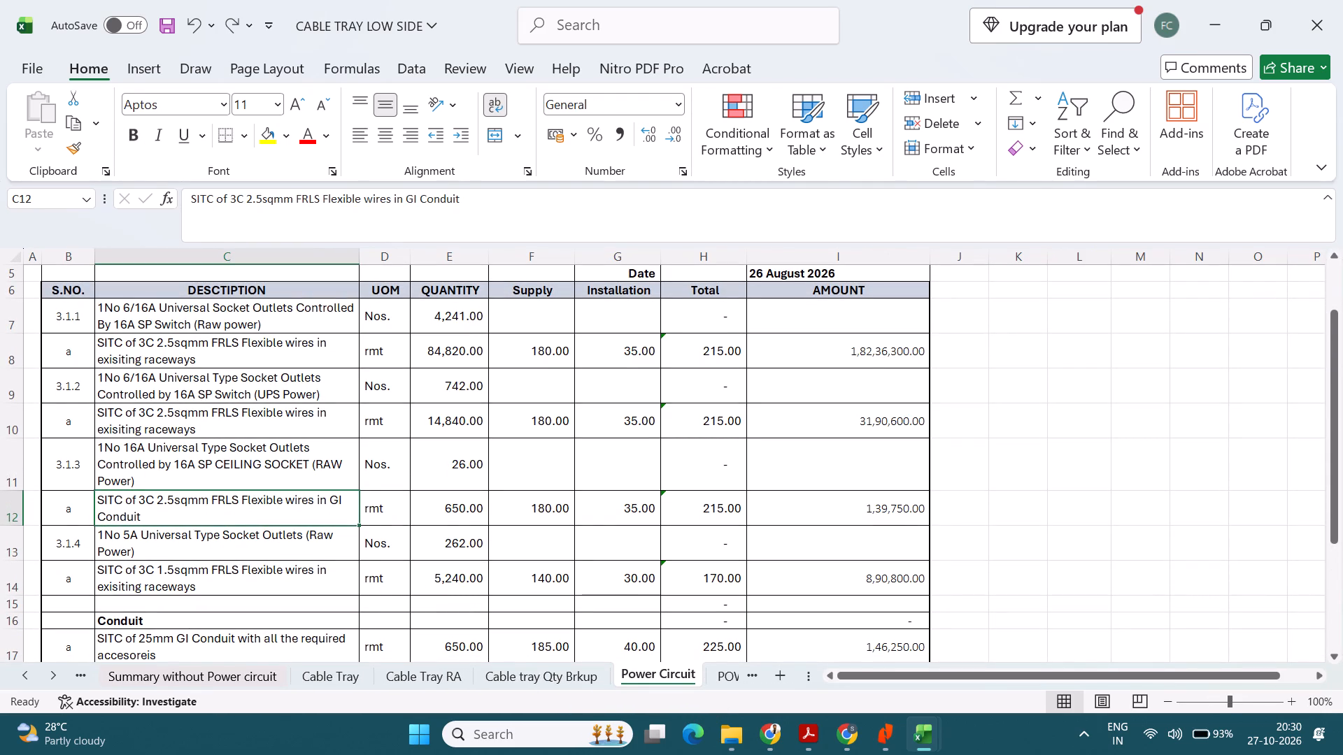
click(458, 350)
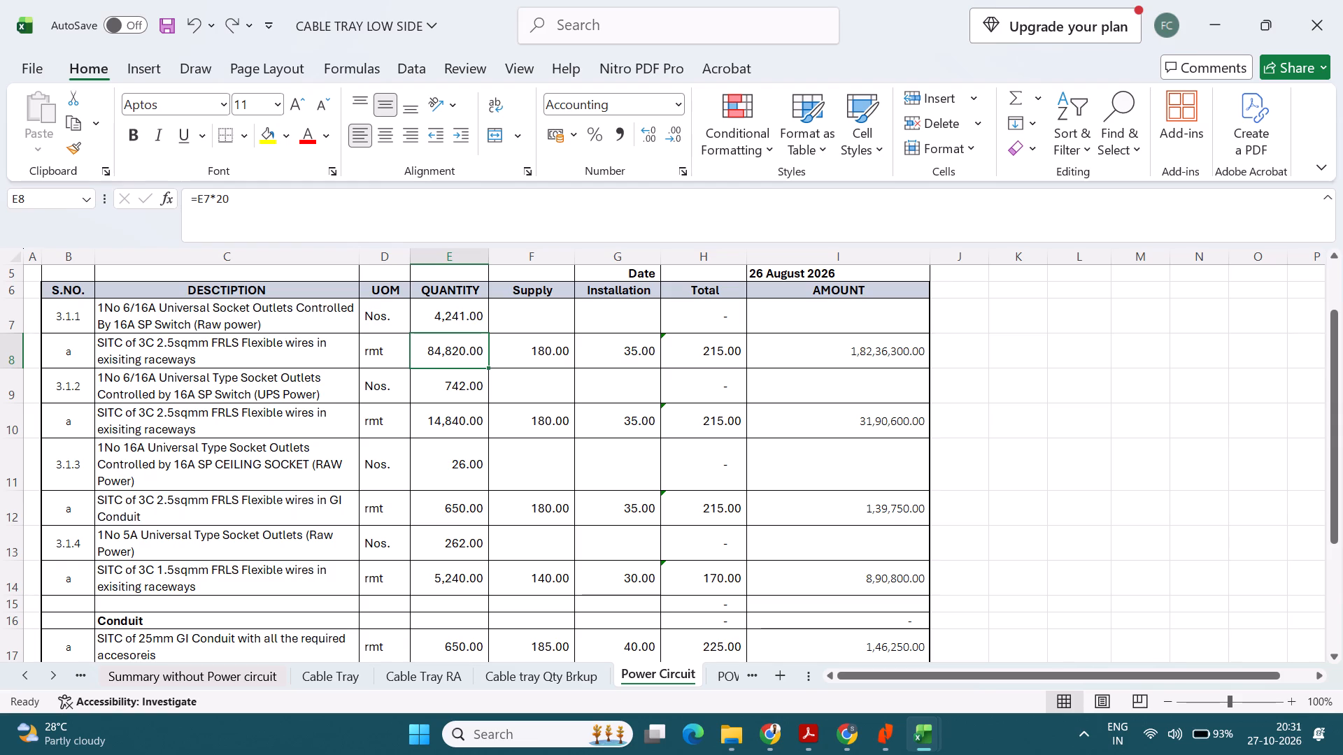
key(Right)
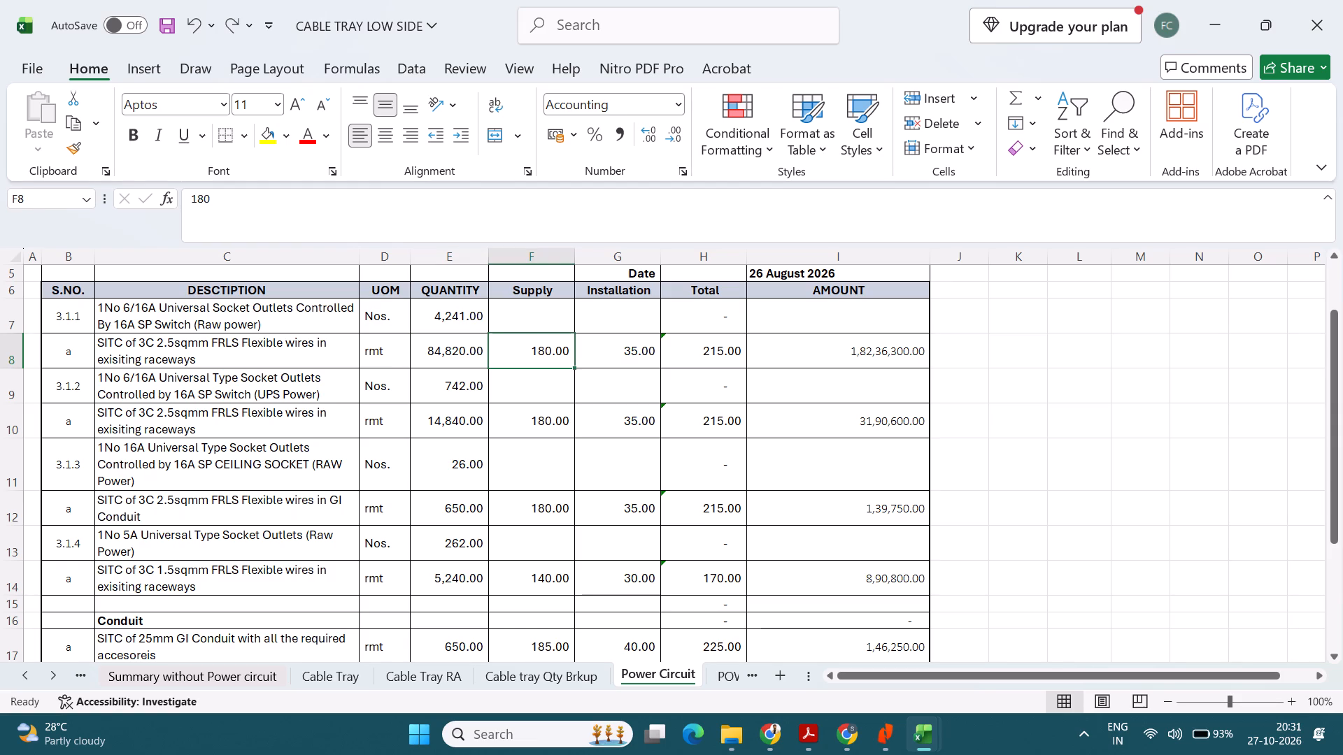
scroll(527, 454, down, 1)
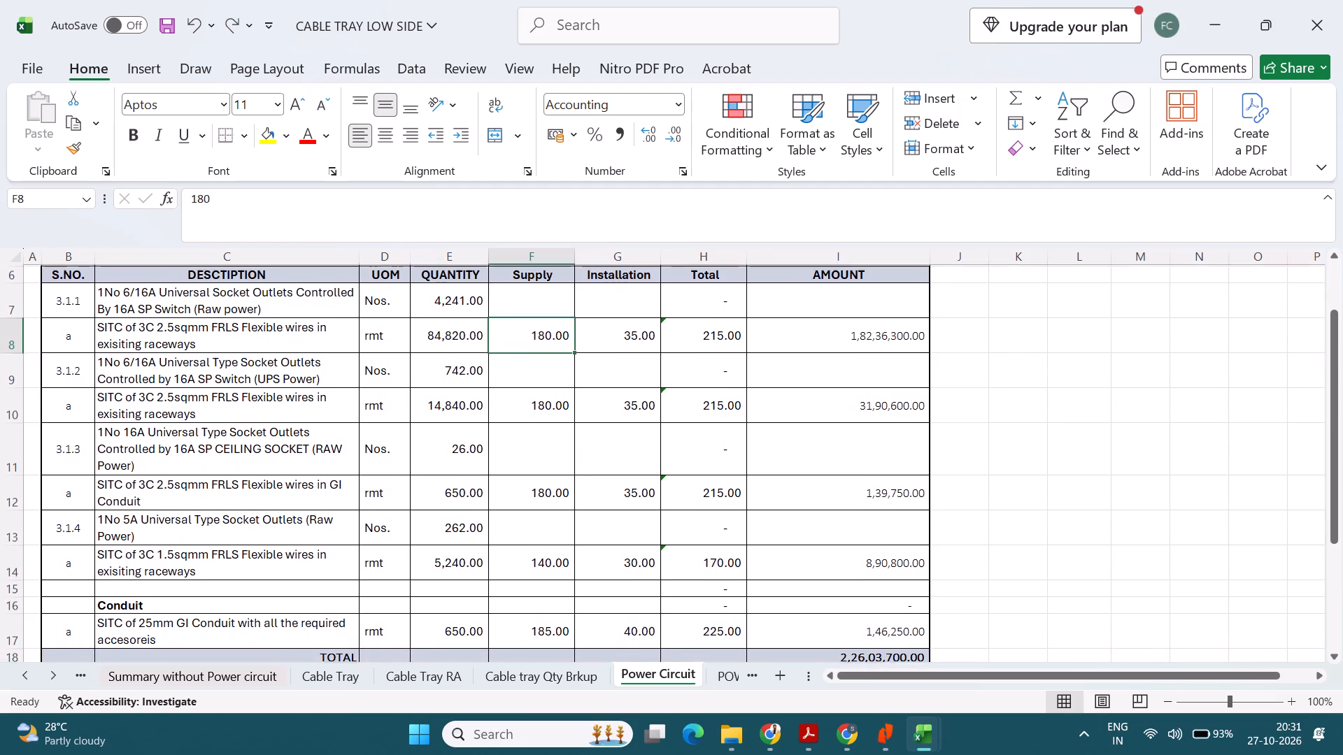
scroll(527, 454, down, 1)
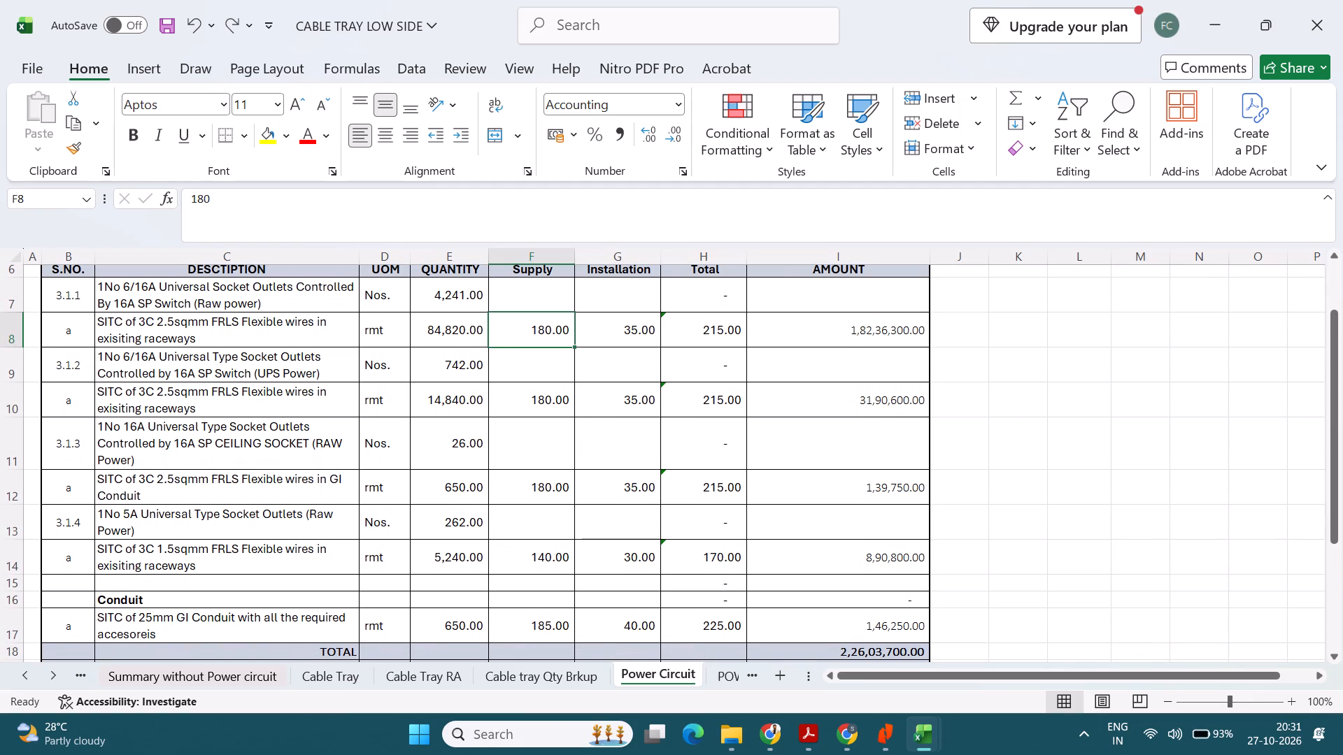
scroll(527, 454, down, 1)
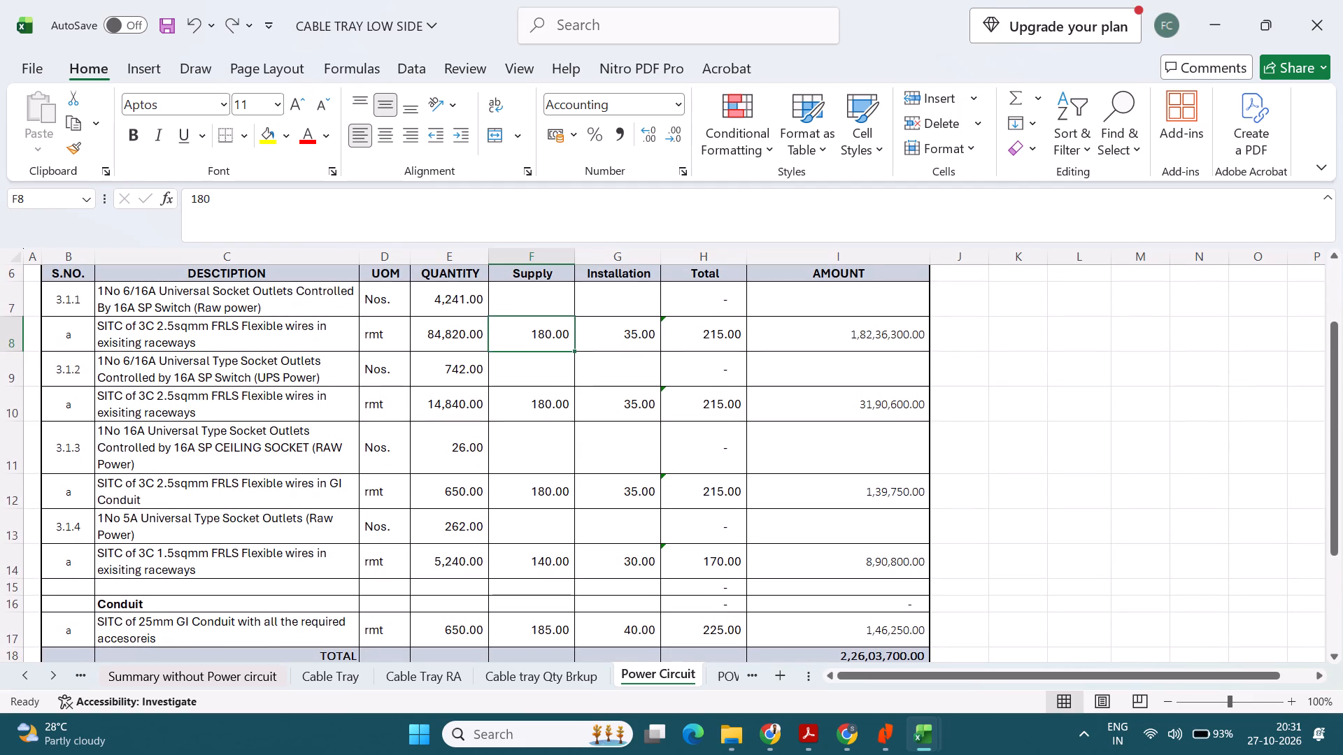
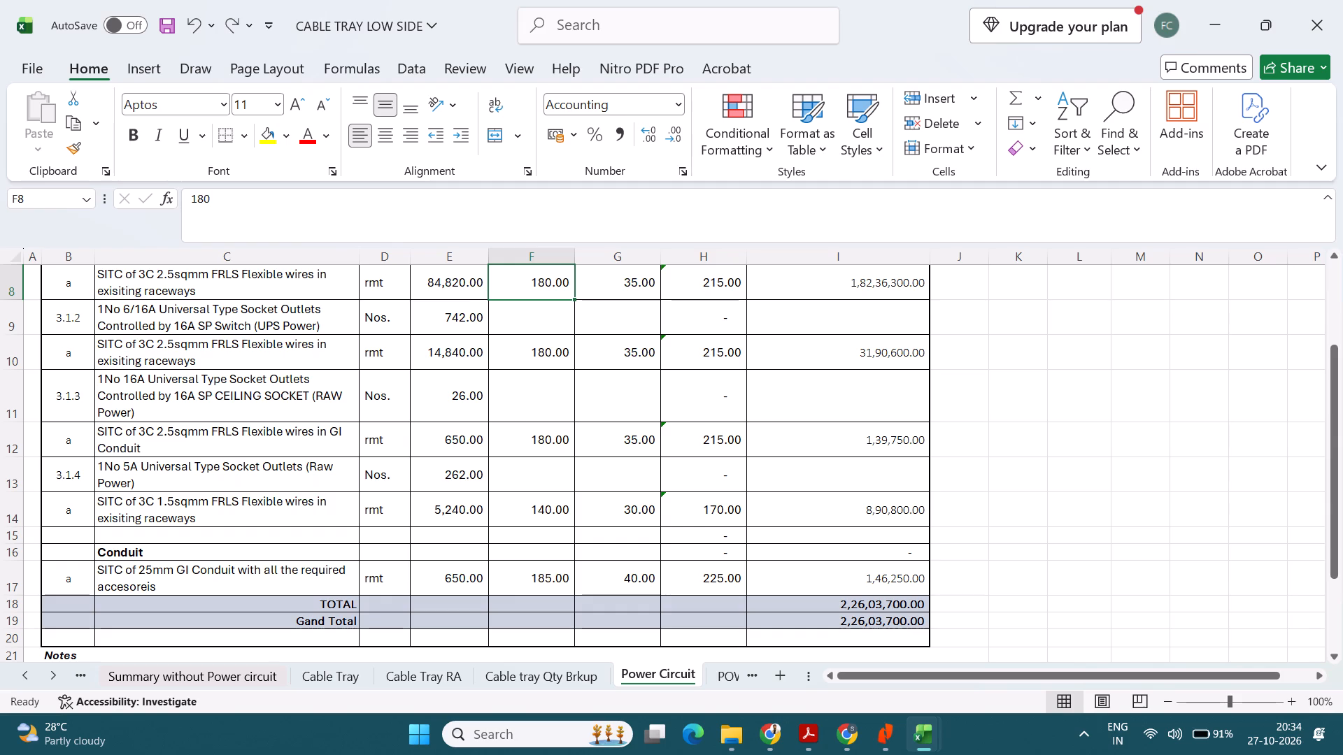
View the rate analysis on the POWER CIRCUIT RA 1 sheet, and return to the Cable Tray sheet.
click(764, 679)
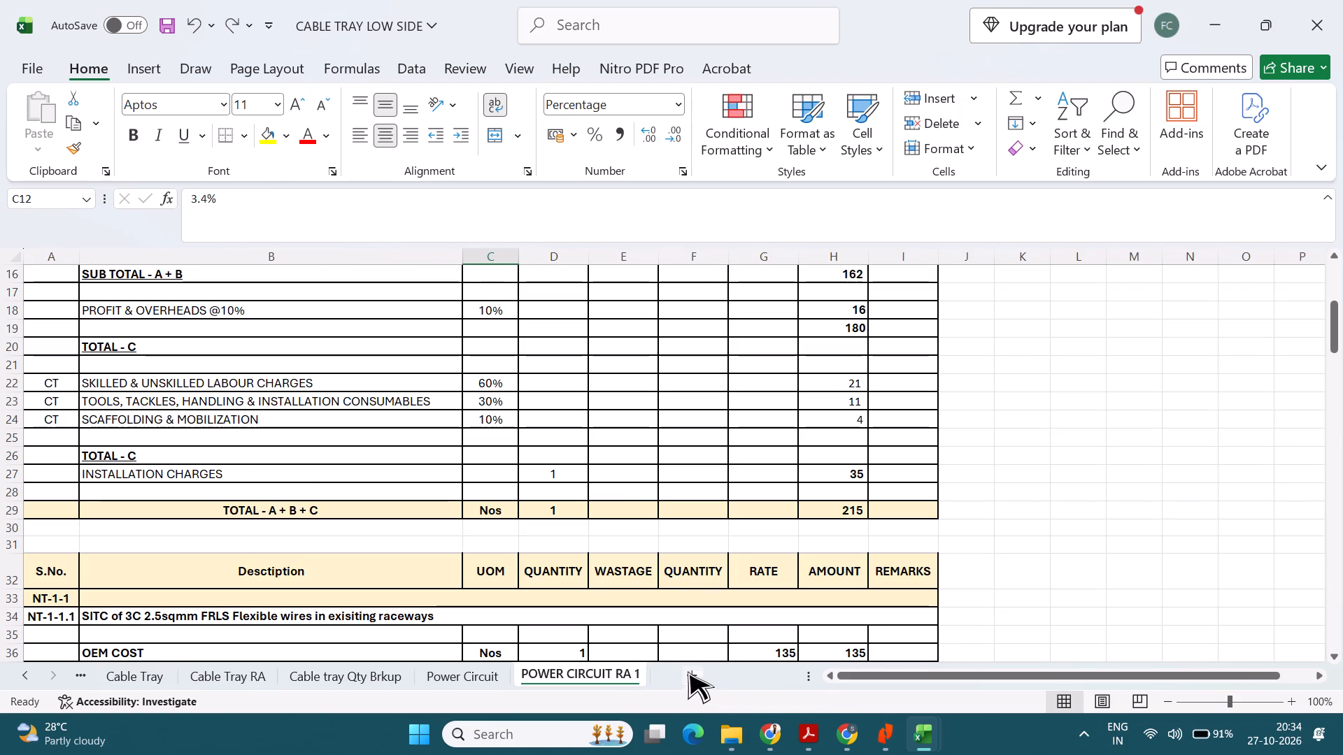
click(161, 678)
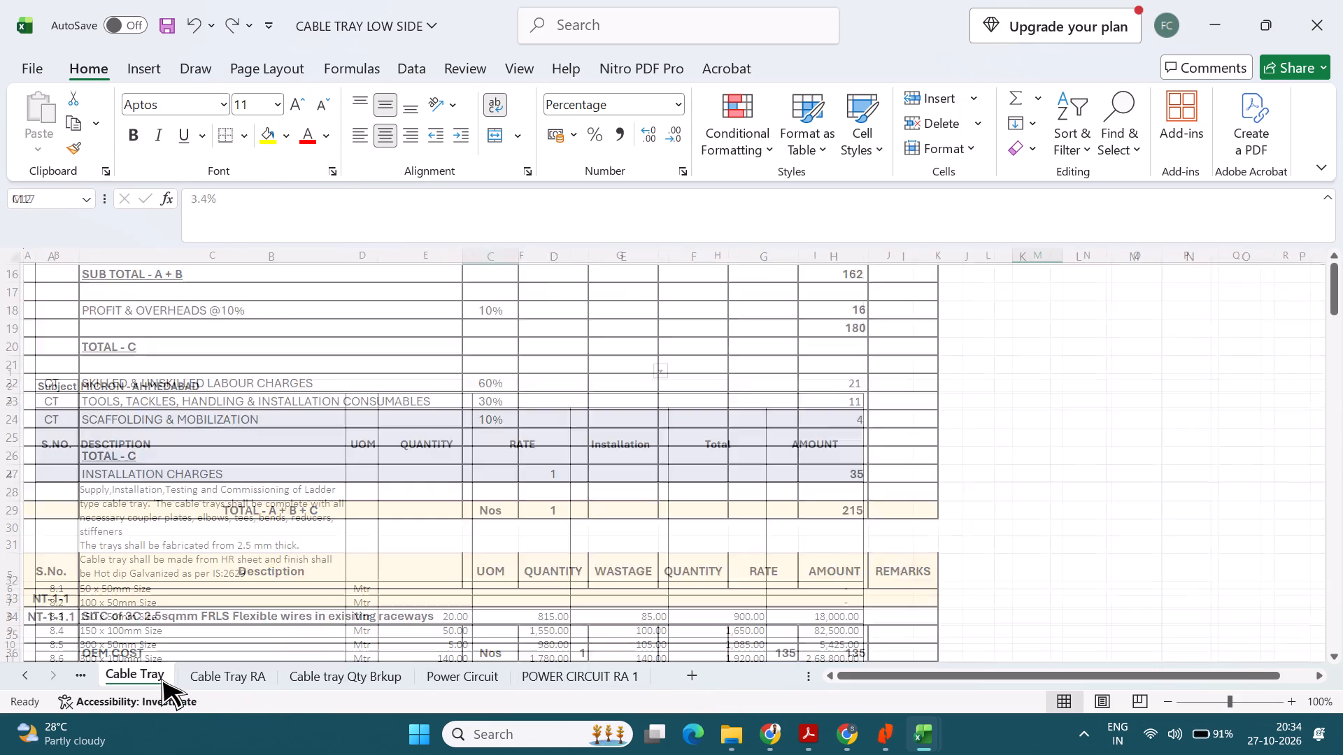
Switch to File Explorer and open the BOQ_NT_RA_Washroom_Work workbook from the FINAL folder.
key(alt+Tab)
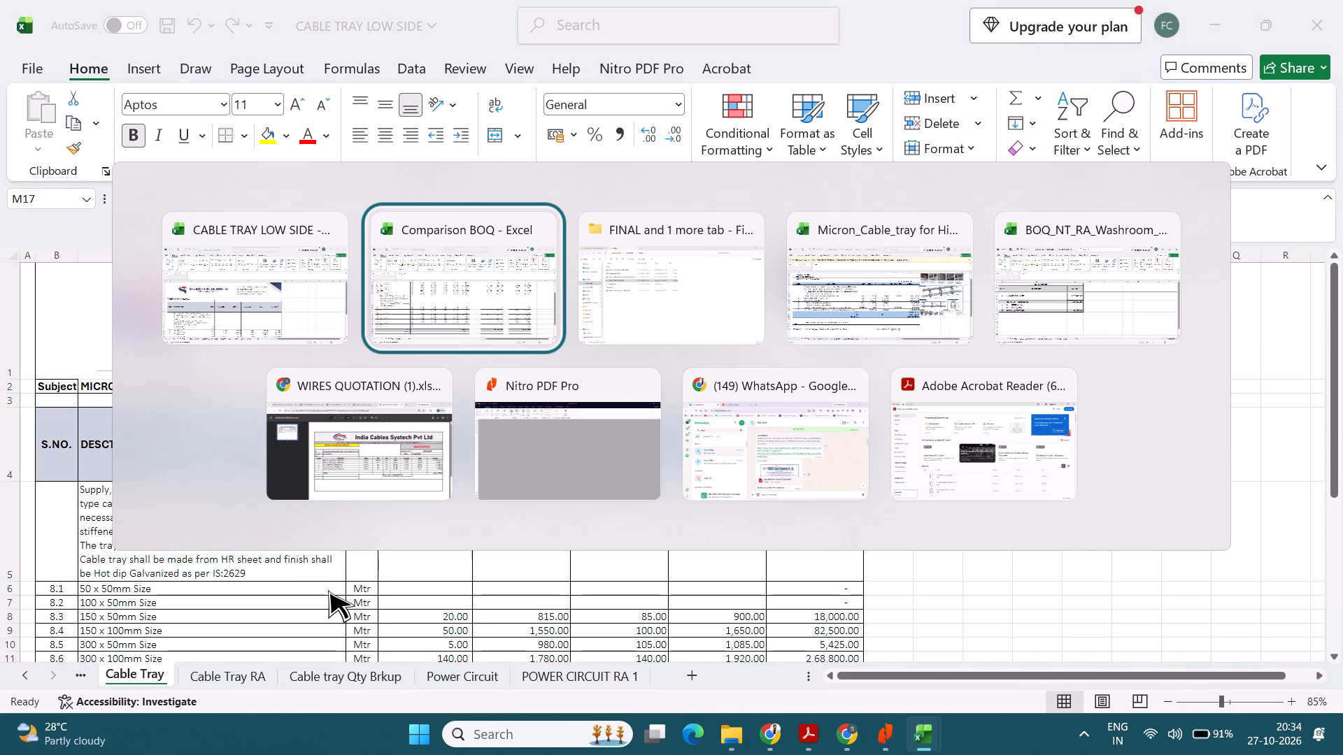
key(alt+Tab)
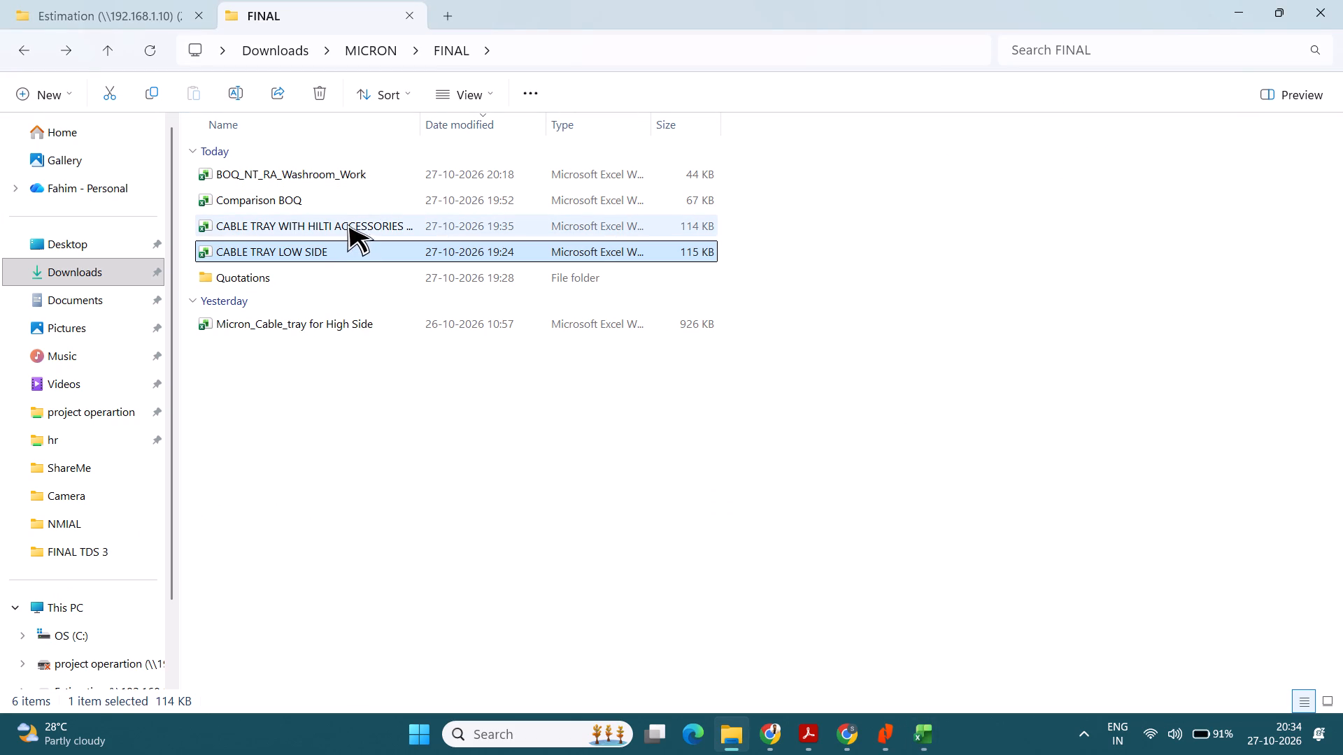
double_click(374, 178)
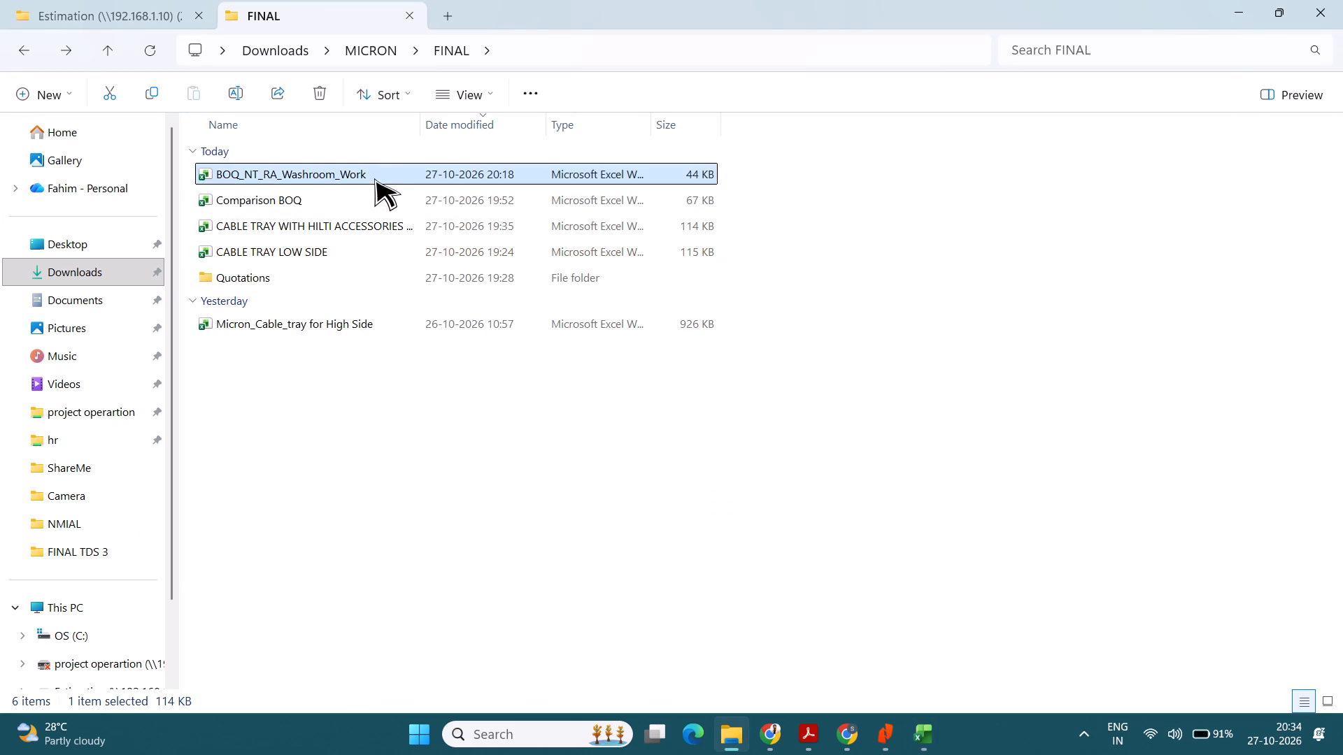
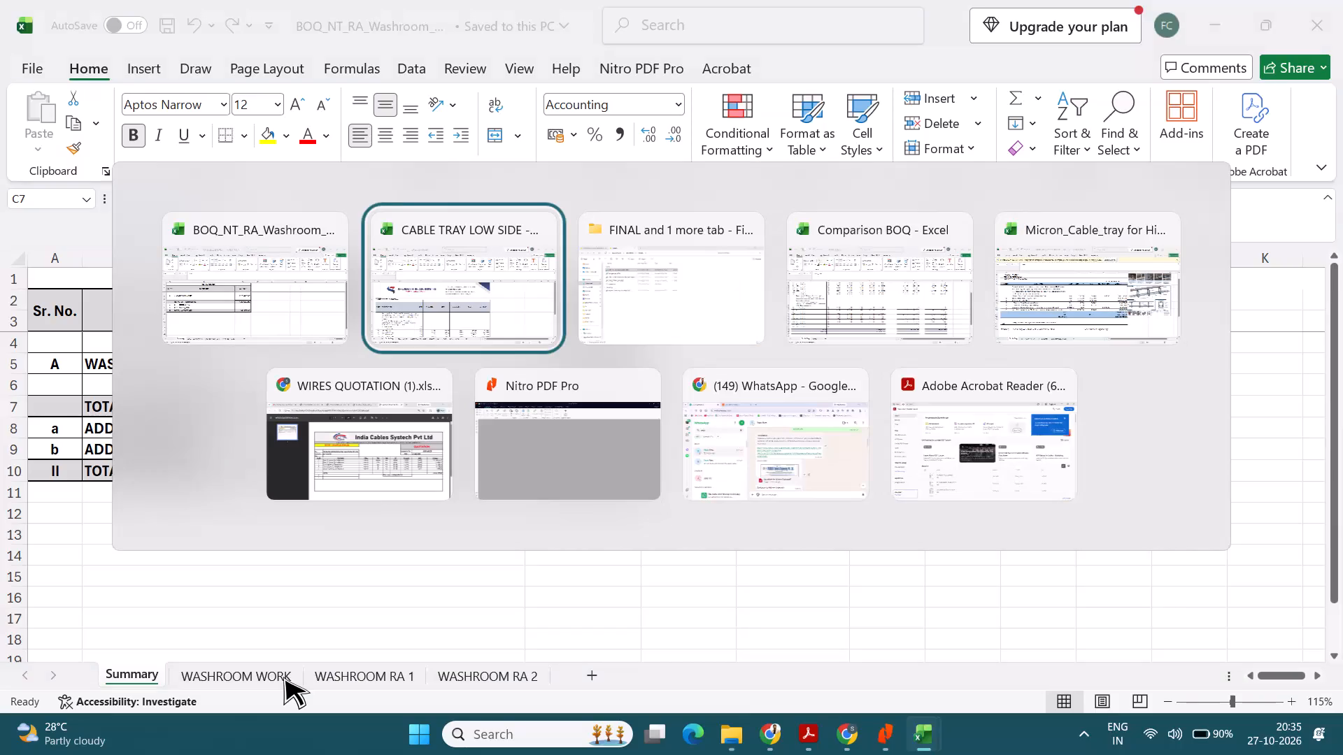
Switch between the open FINAL folder, washroom and cable tray windows, ending on the CABLE TRAY LOW SIDE workbook.
key(alt+Tab)
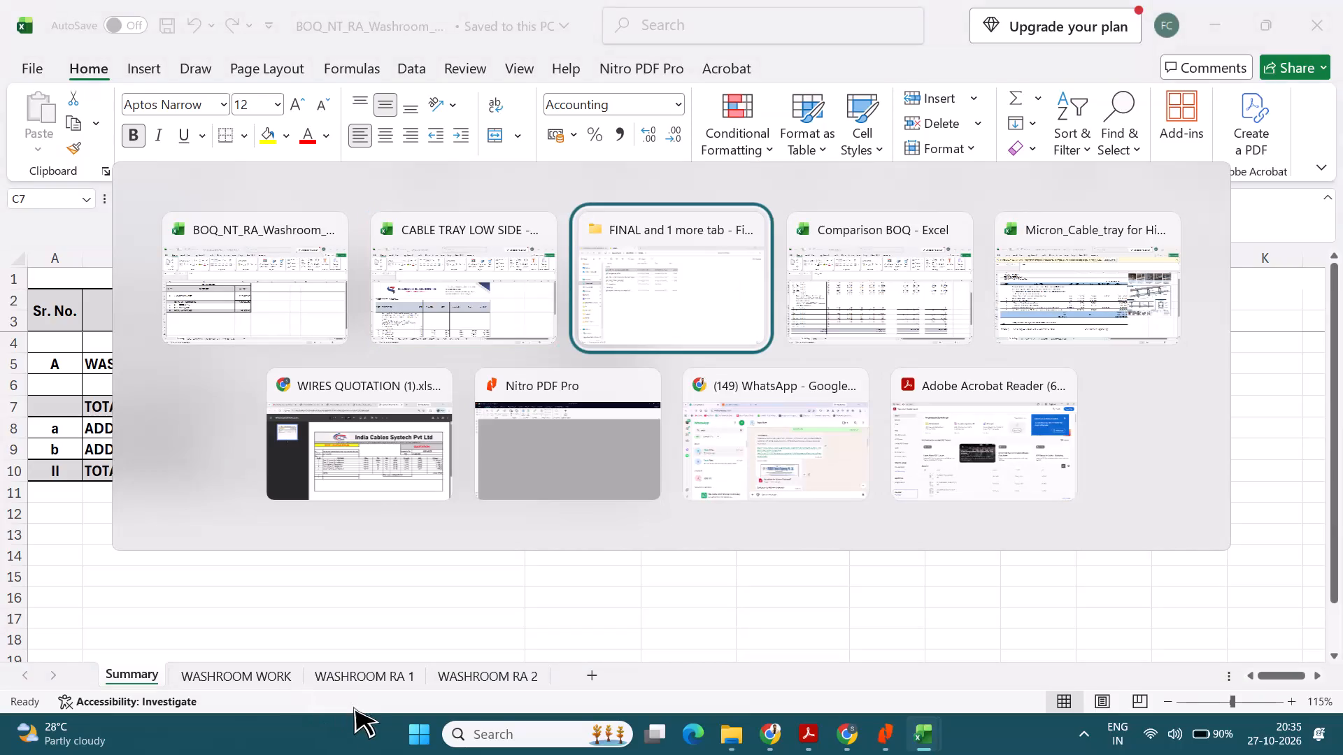
alt+click(500, 614)
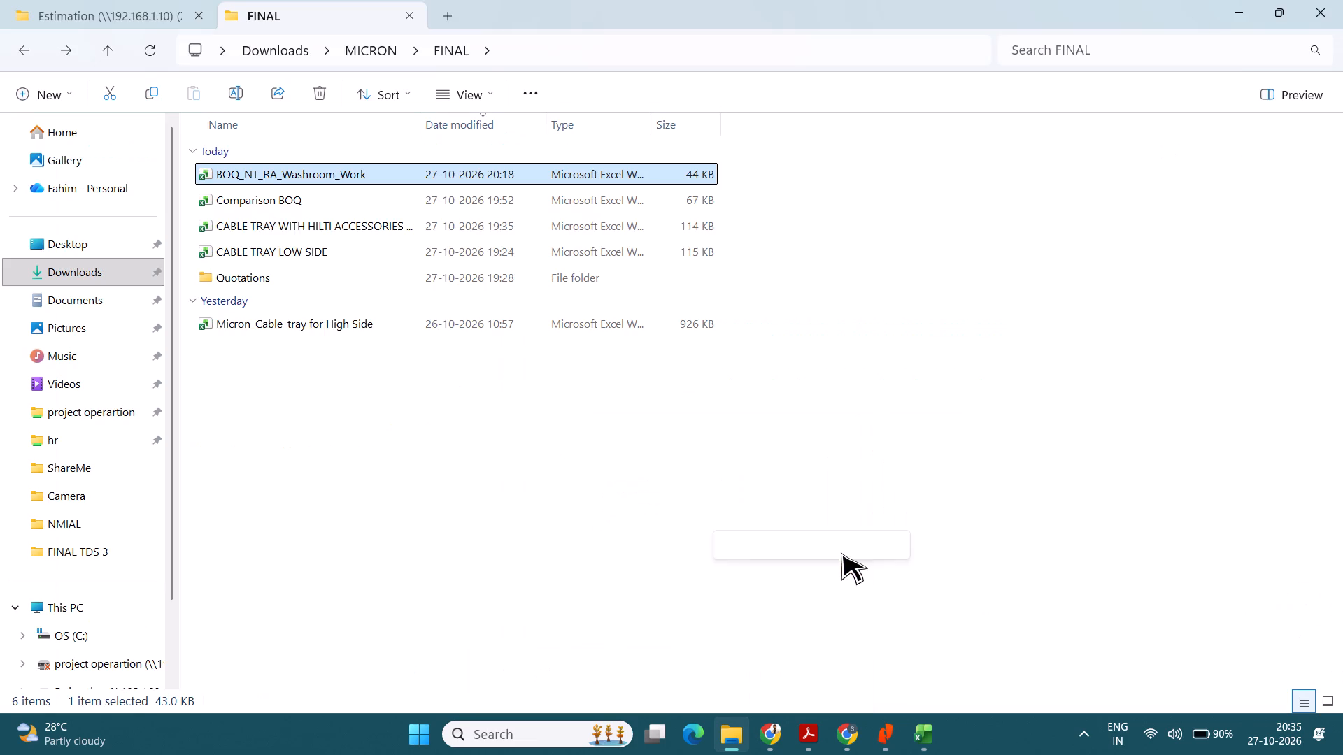
key(alt+Tab)
key(alt+Tab)
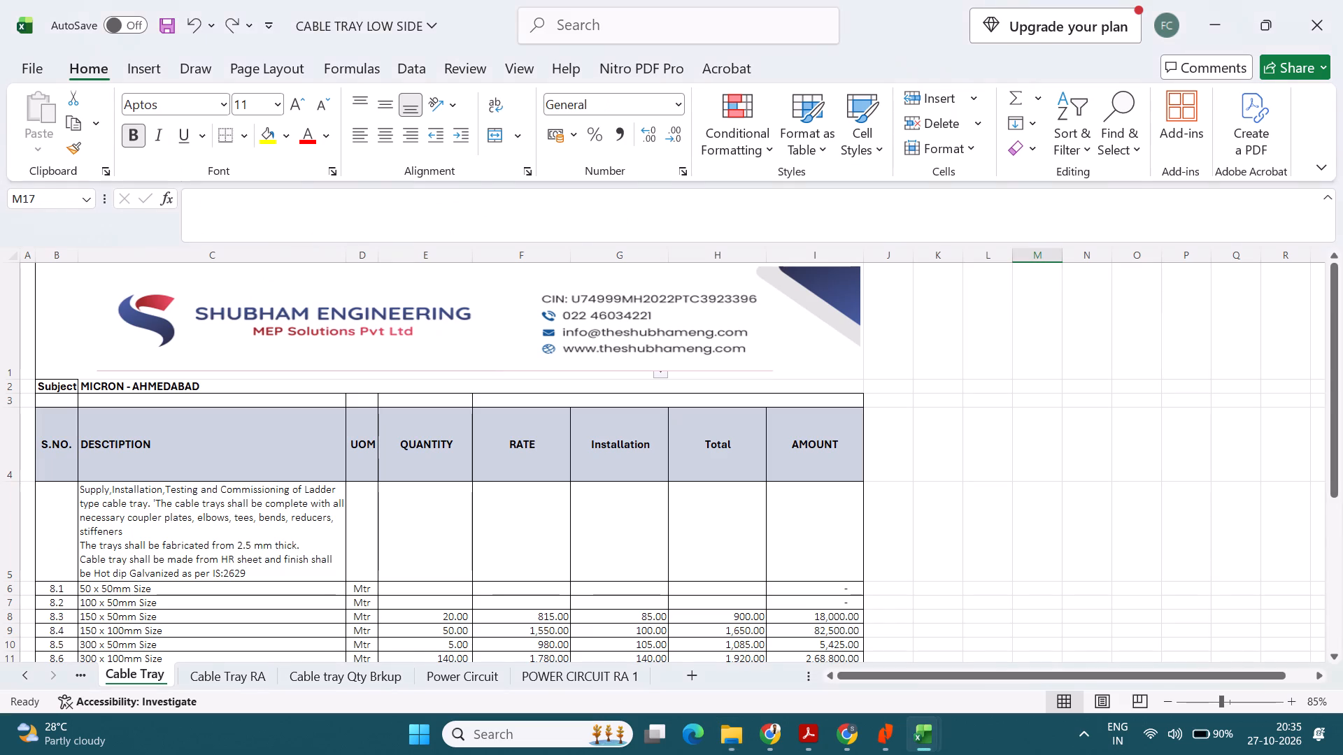
key(alt+Tab)
key(alt+Tab)
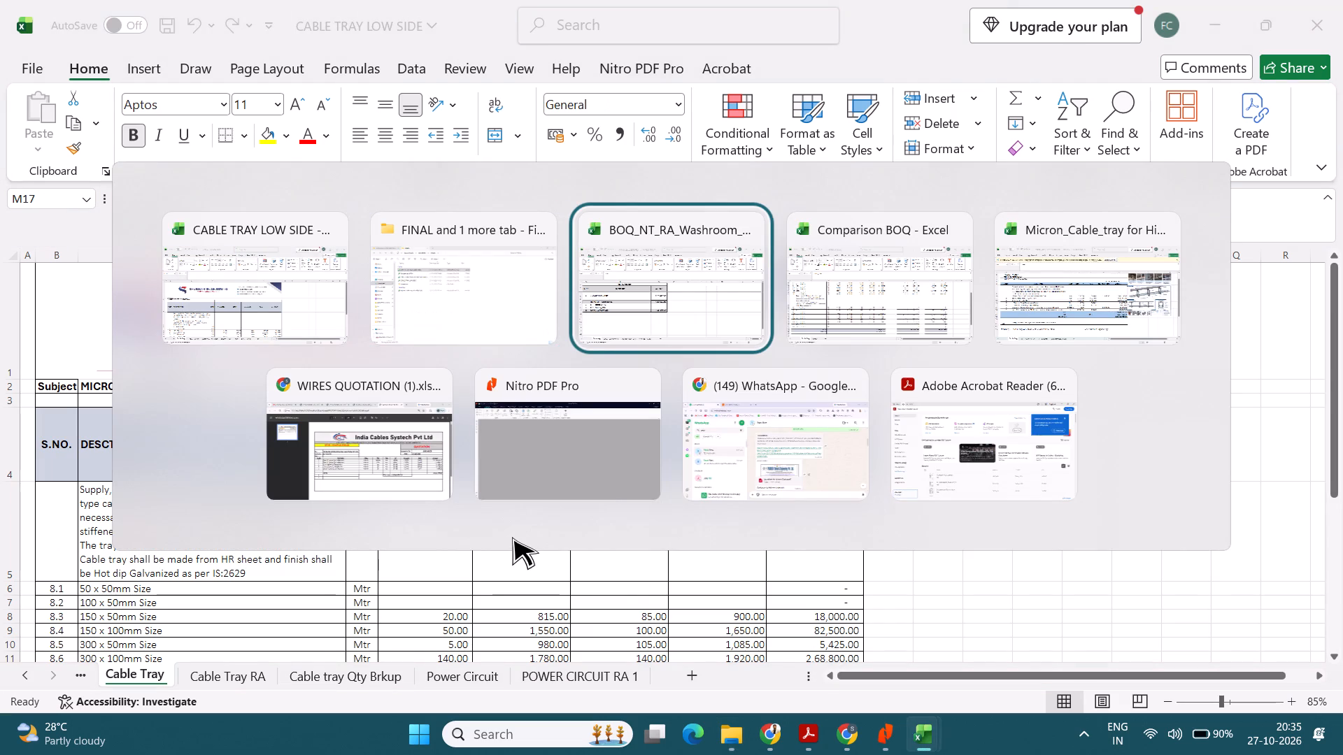
alt+click(825, 289)
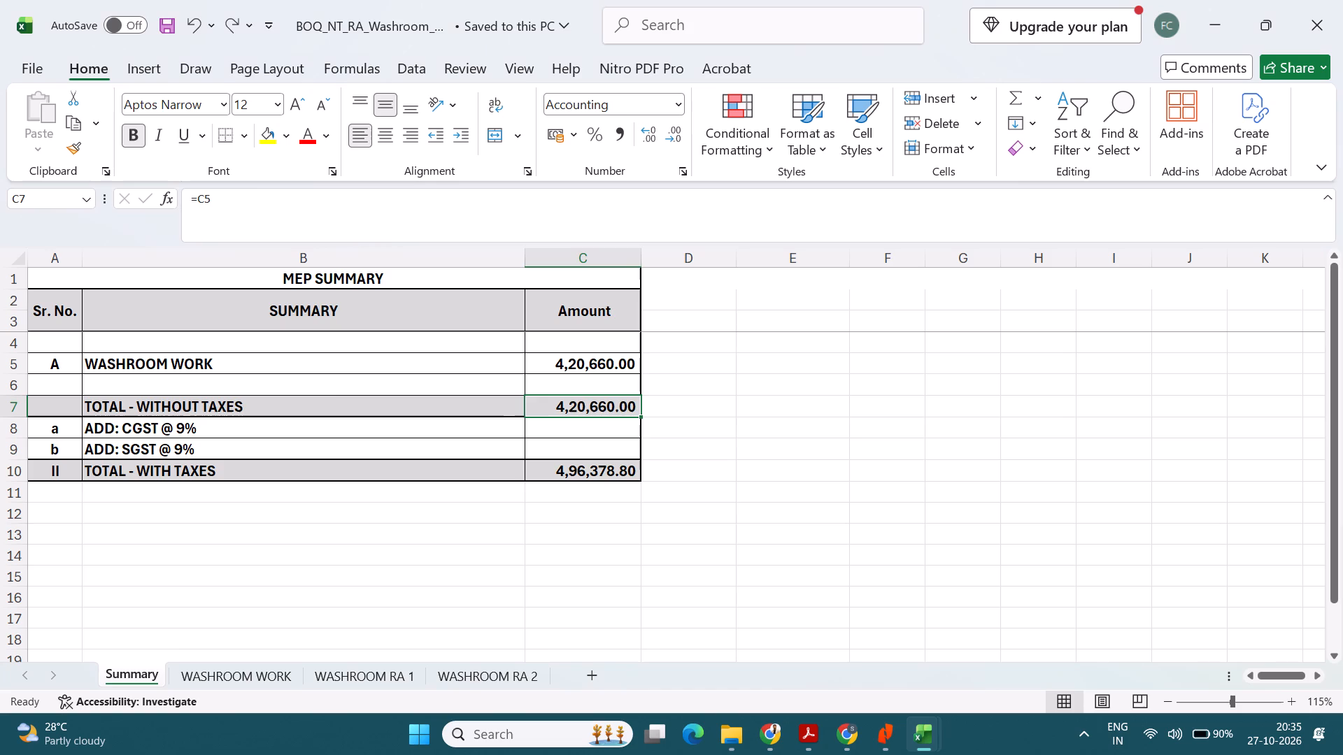
key(alt+Tab)
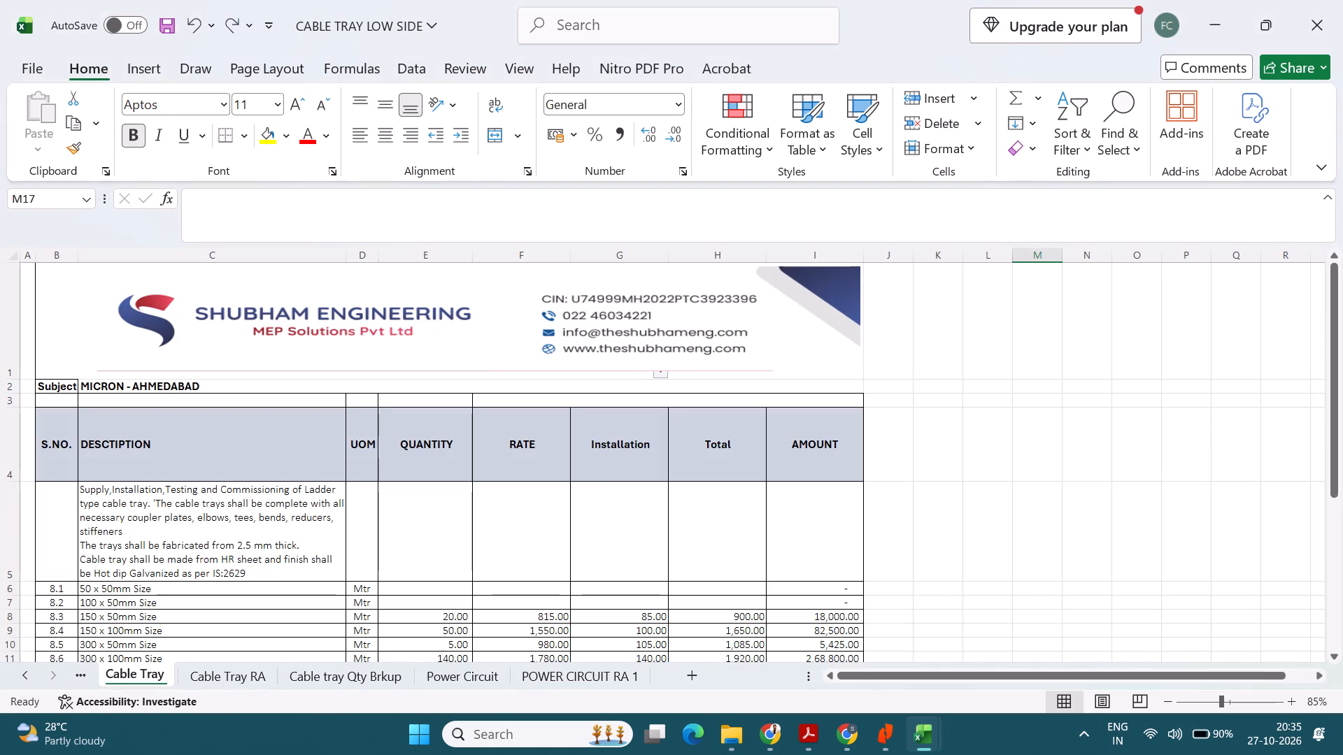
Open the Power Circuit sheet and examine the quantities of socket outlet and wiring items 3.1.1 to 3.1.4.
click(497, 675)
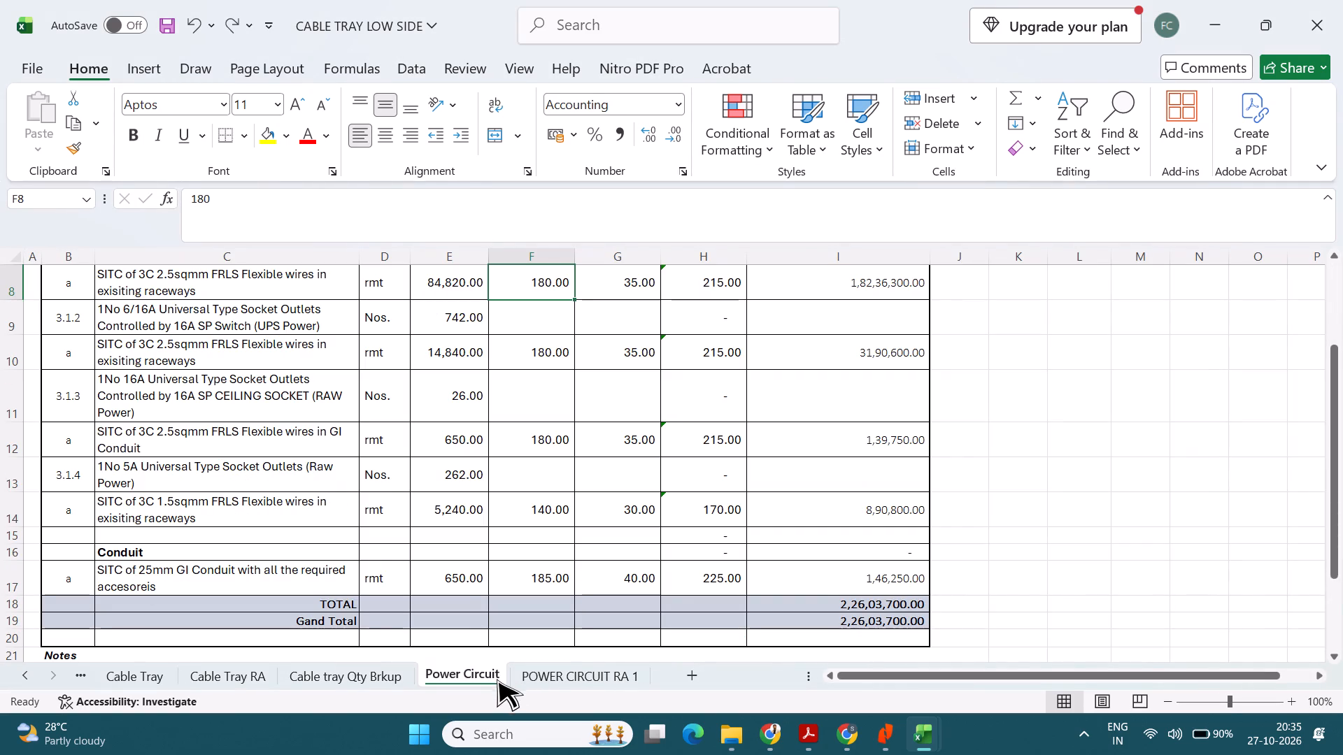
scroll(560, 512, up, 1)
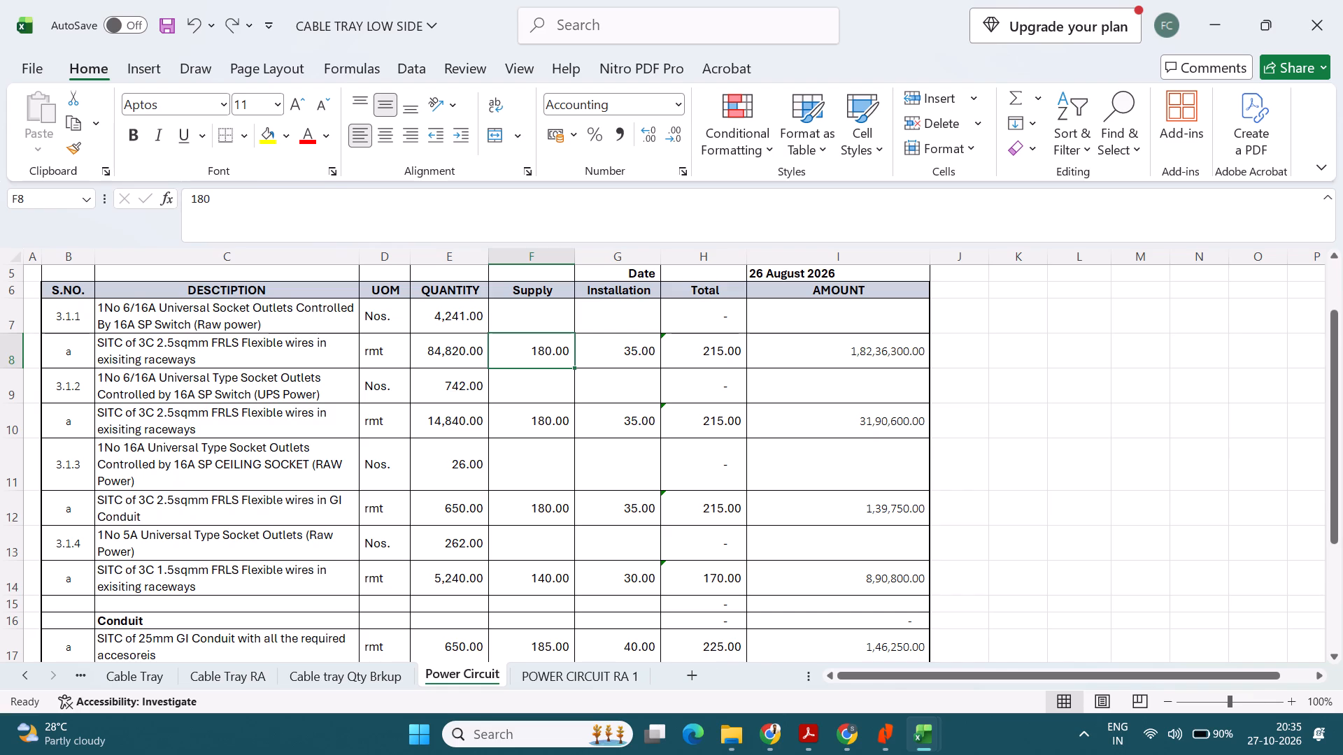
key(Left)
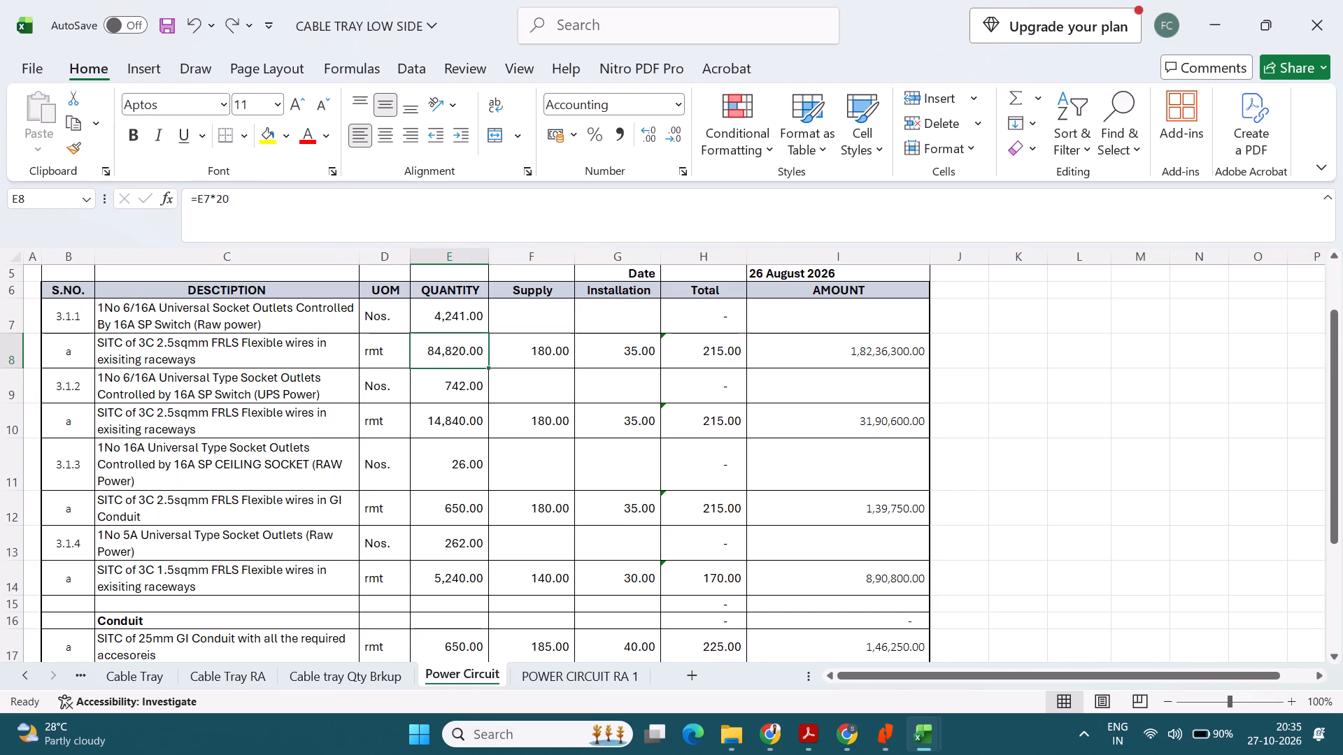
key(Right)
key(Left)
key(Right)
key(Left)
key(Down)
key(Down)
key(Down)
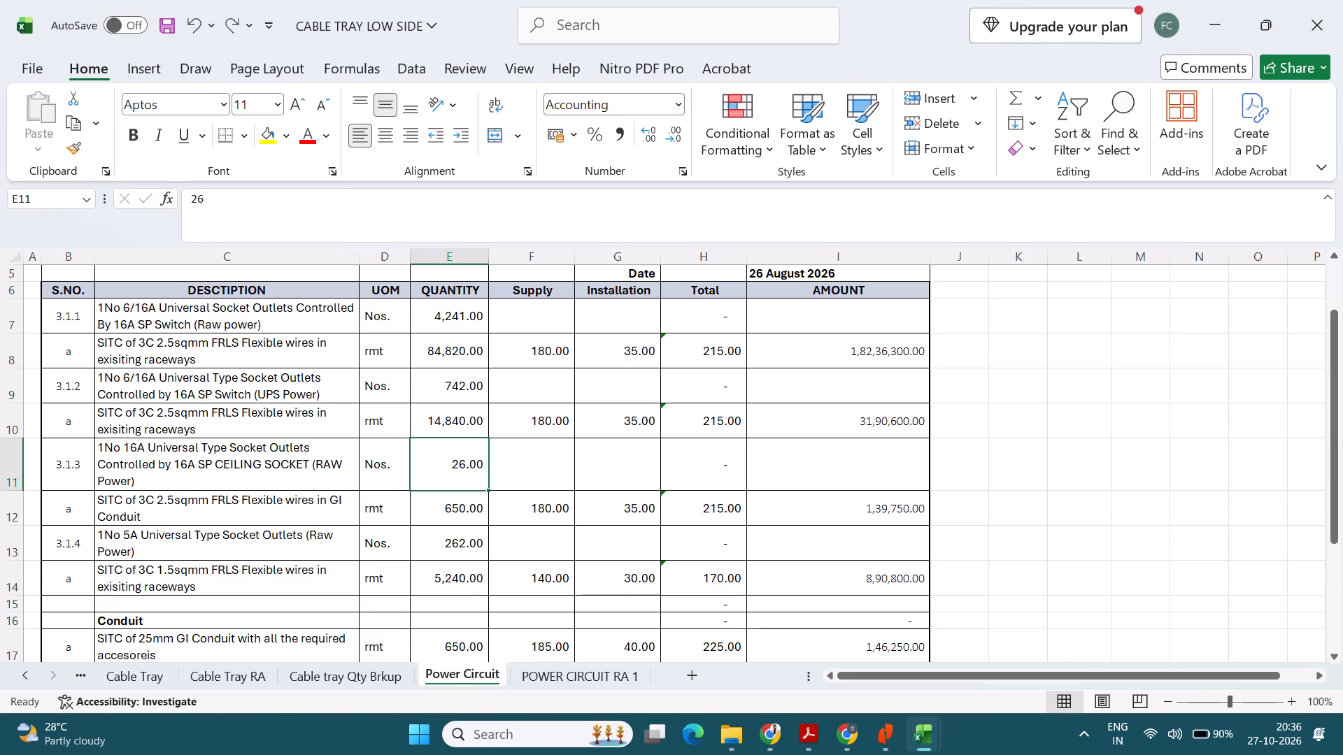
key(Up)
key(Down)
key(Down)
key(Down)
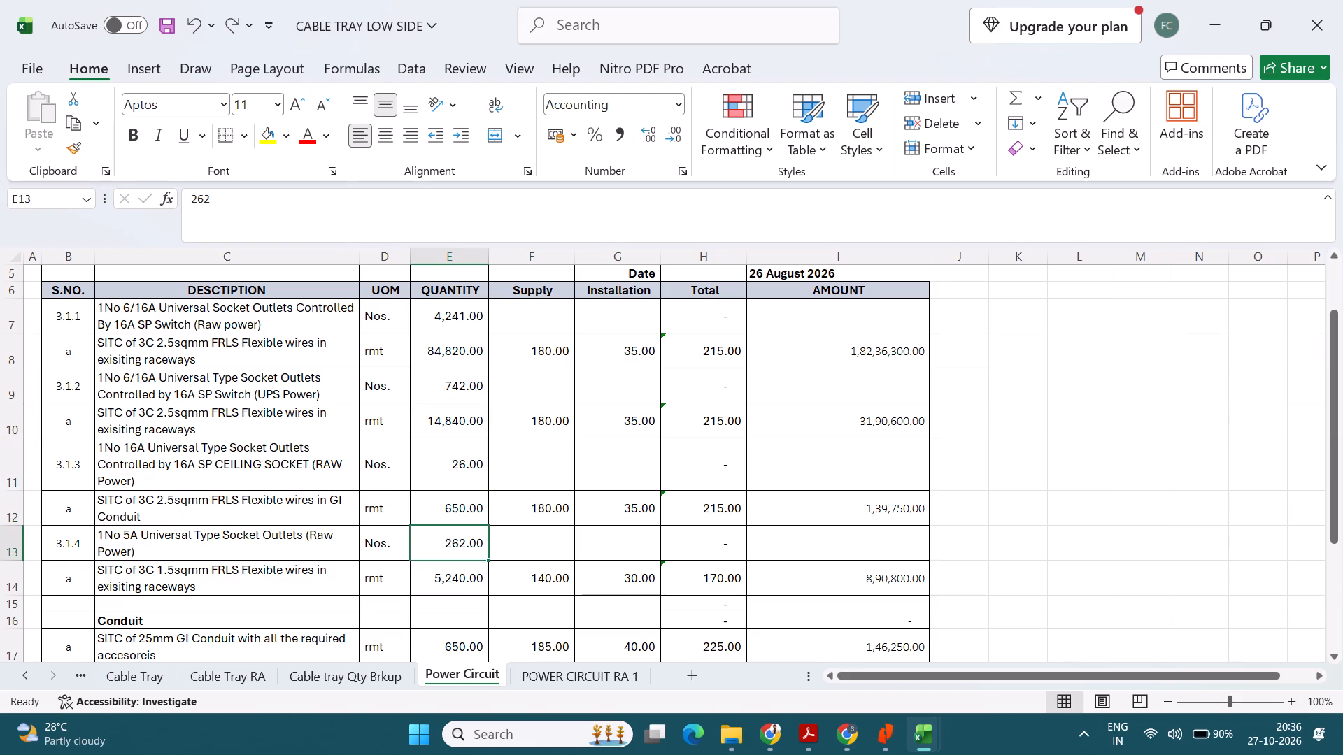
Examine the Power Circuit sheet's rates and amounts from item 3.1.4 through the conduit item to the total rows.
key(Right)
key(Up)
key(Right)
key(Down)
key(Right)
key(Down)
key(Right)
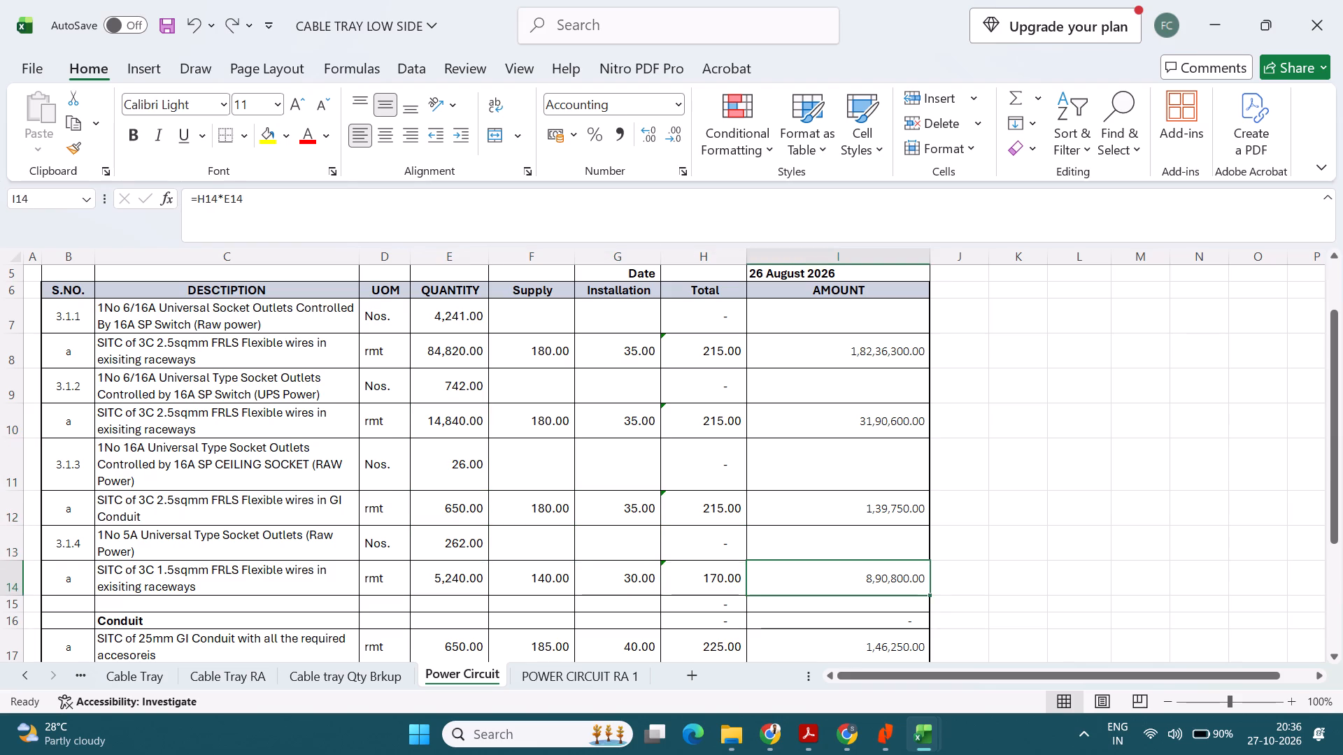
key(Up)
key(Left)
key(Right)
key(Left)
key(Left)
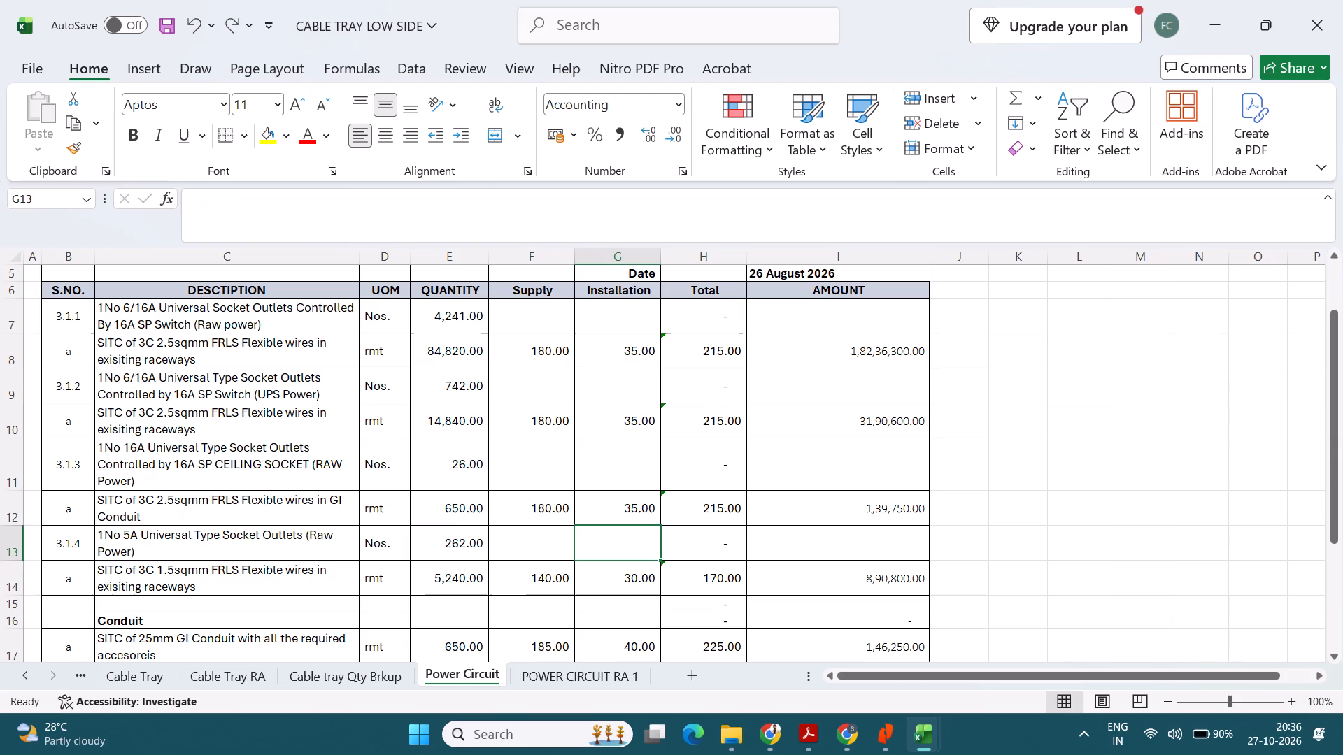
key(Down)
key(Down)
key(Down)
key(Down)
key(Up)
key(Down)
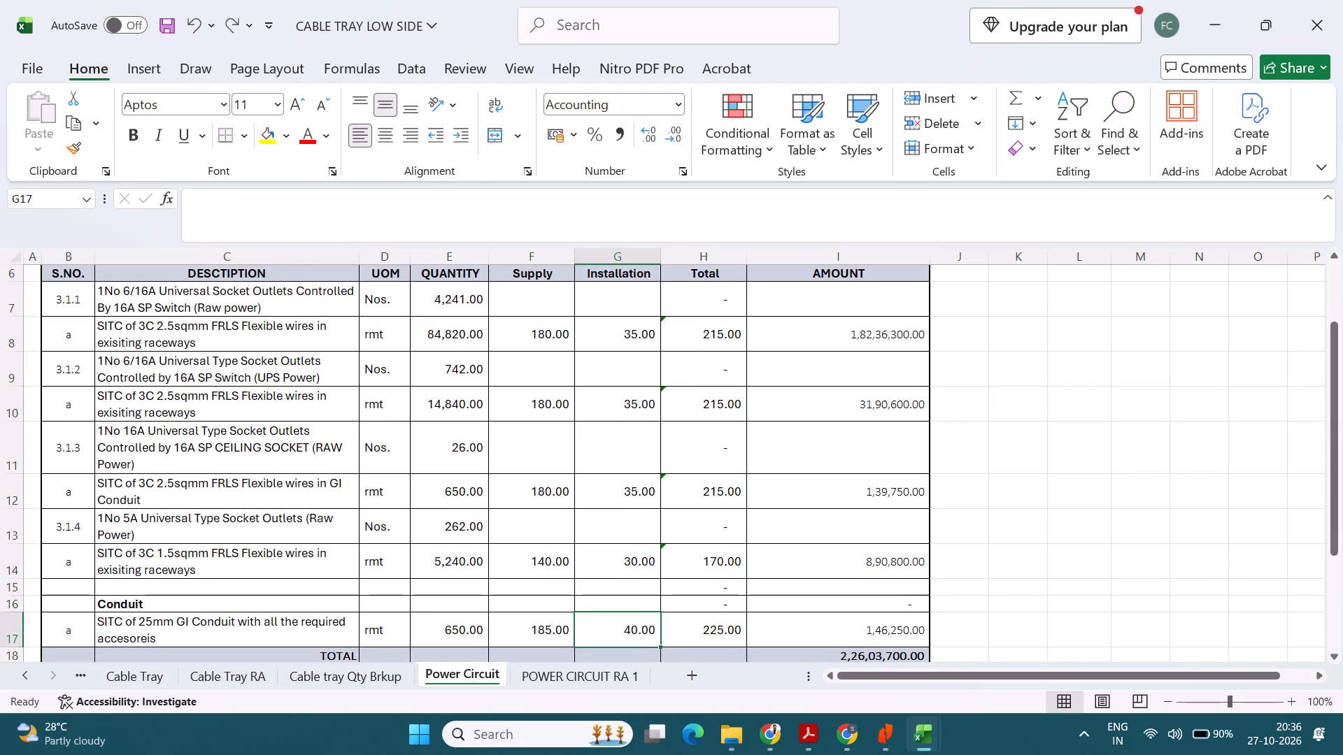
key(Down)
key(Down)
key(Down)
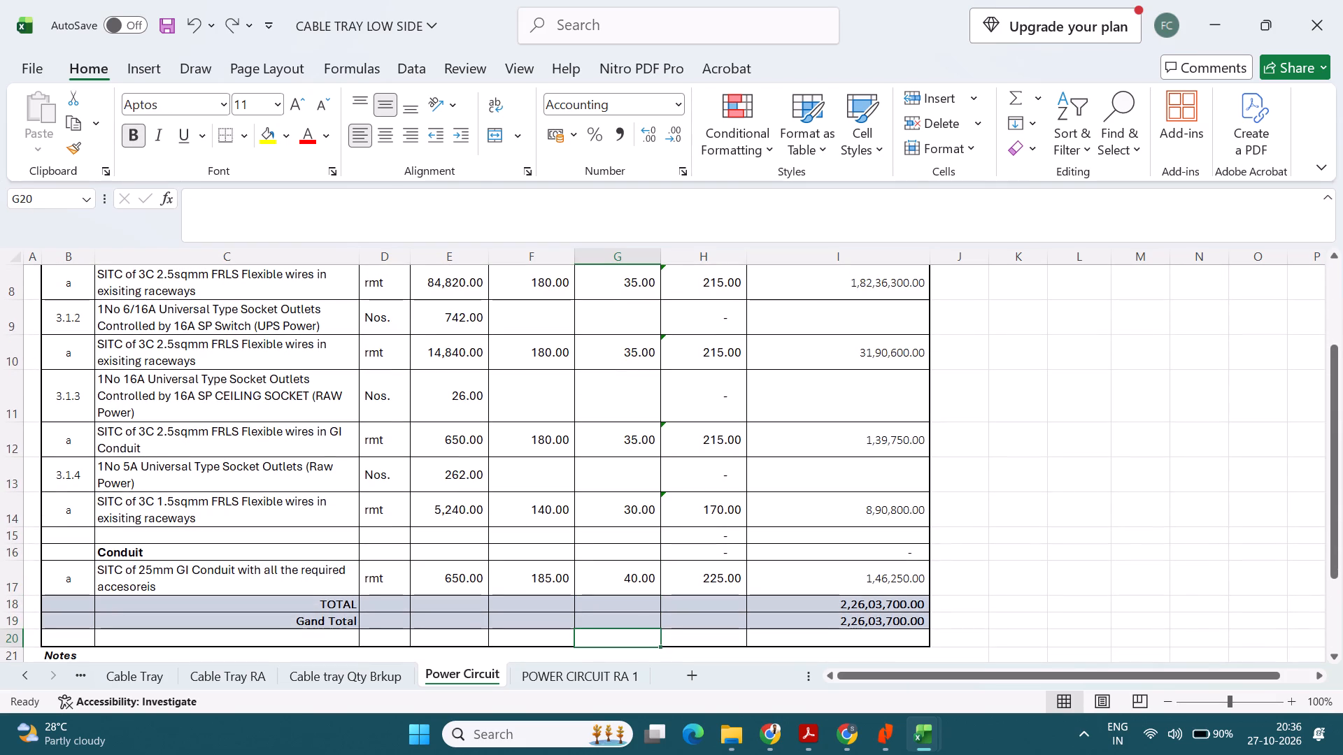
Switch to the BOQ_NT_RA_Washroom_Work workbook and view the WASHROOM WORK sheet briefly before returning to the Summary sheet.
key(alt+Tab)
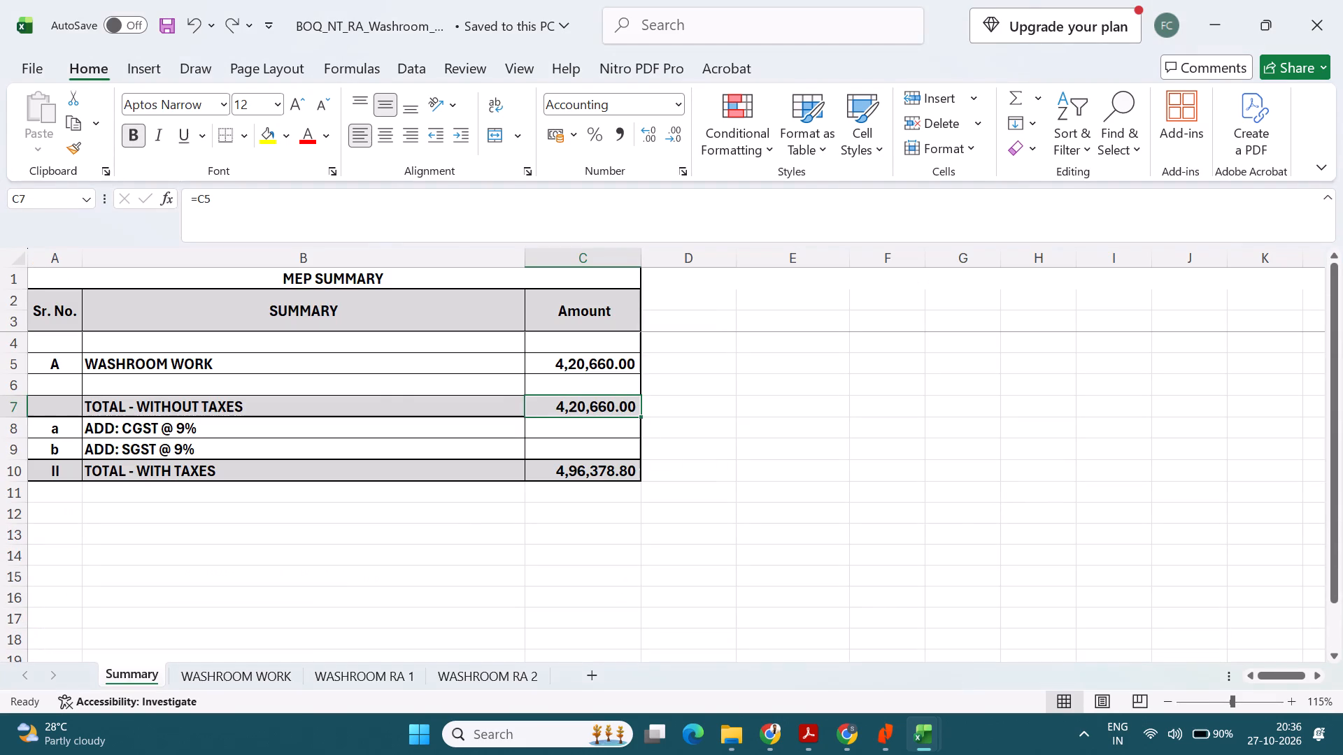
click(260, 682)
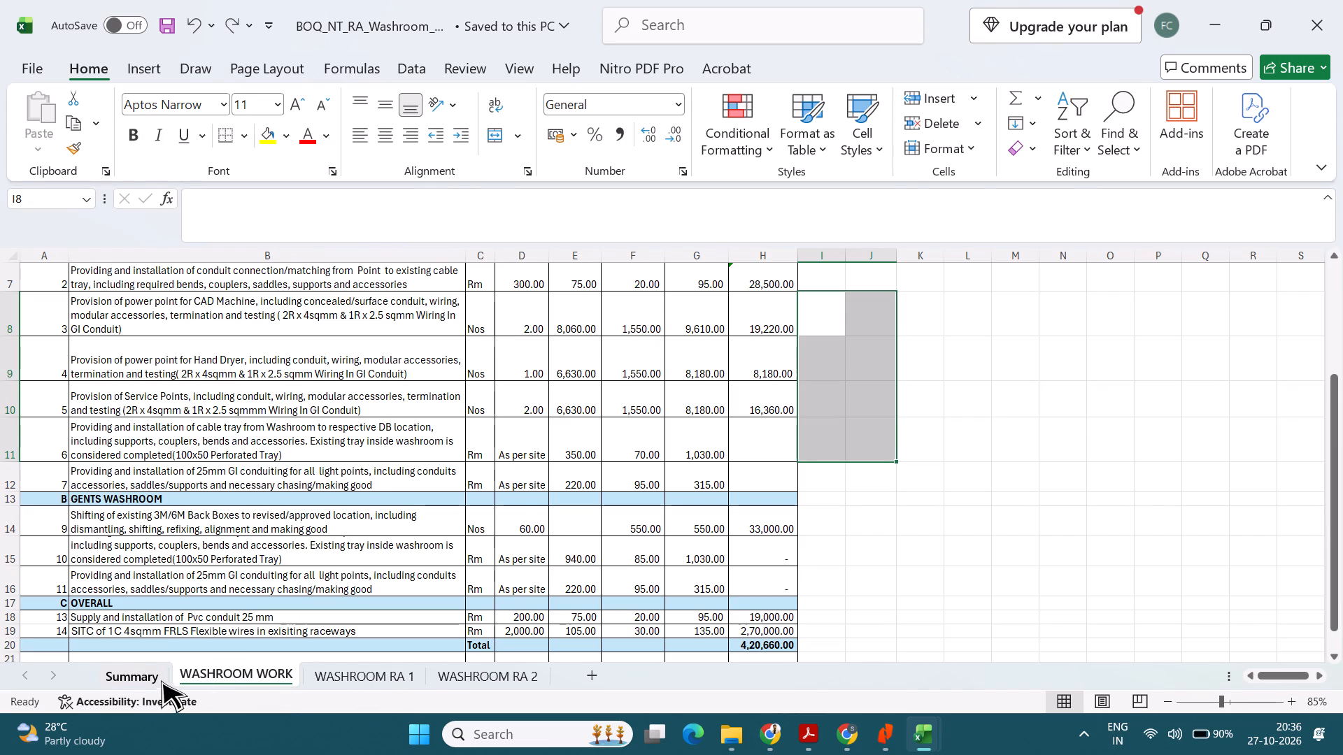
click(149, 677)
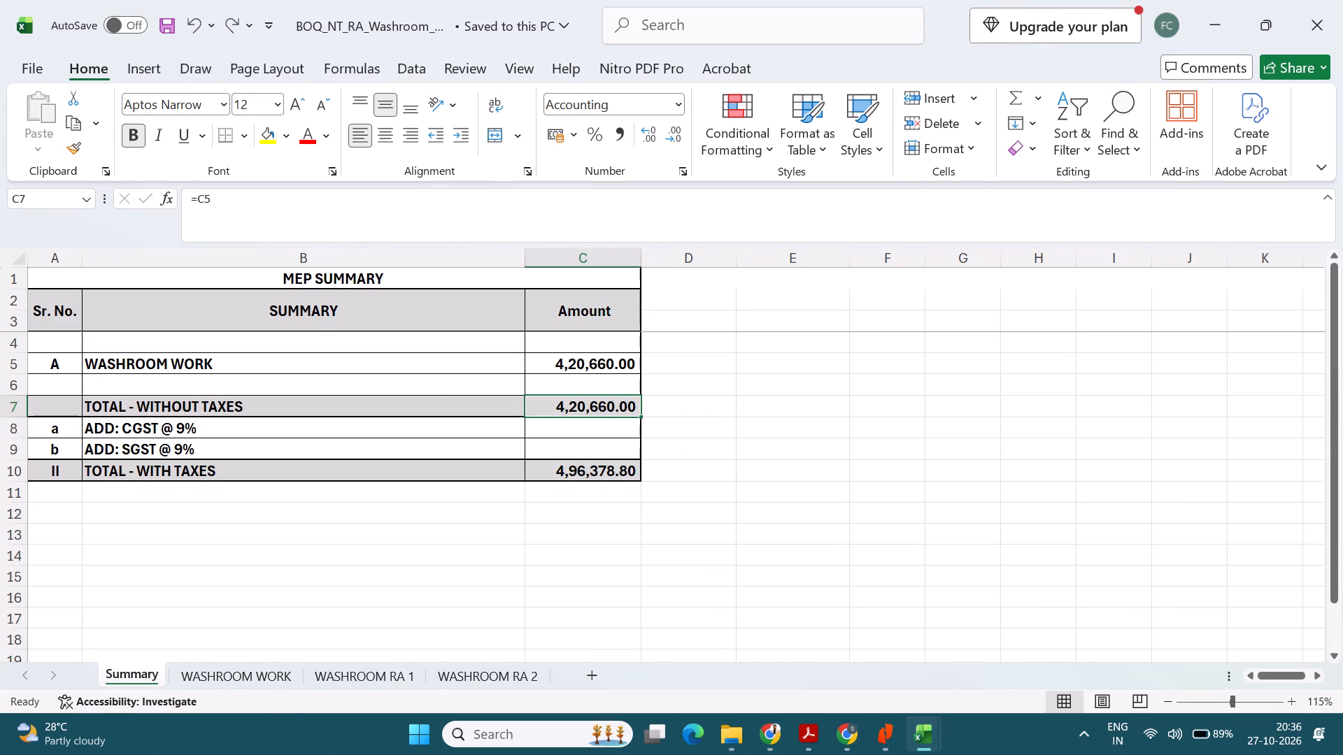
Review the ladies, gents and overall items on the WASHROOM WORK sheet, and return to the Summary sheet.
click(249, 685)
scroll(350, 523, up, 1)
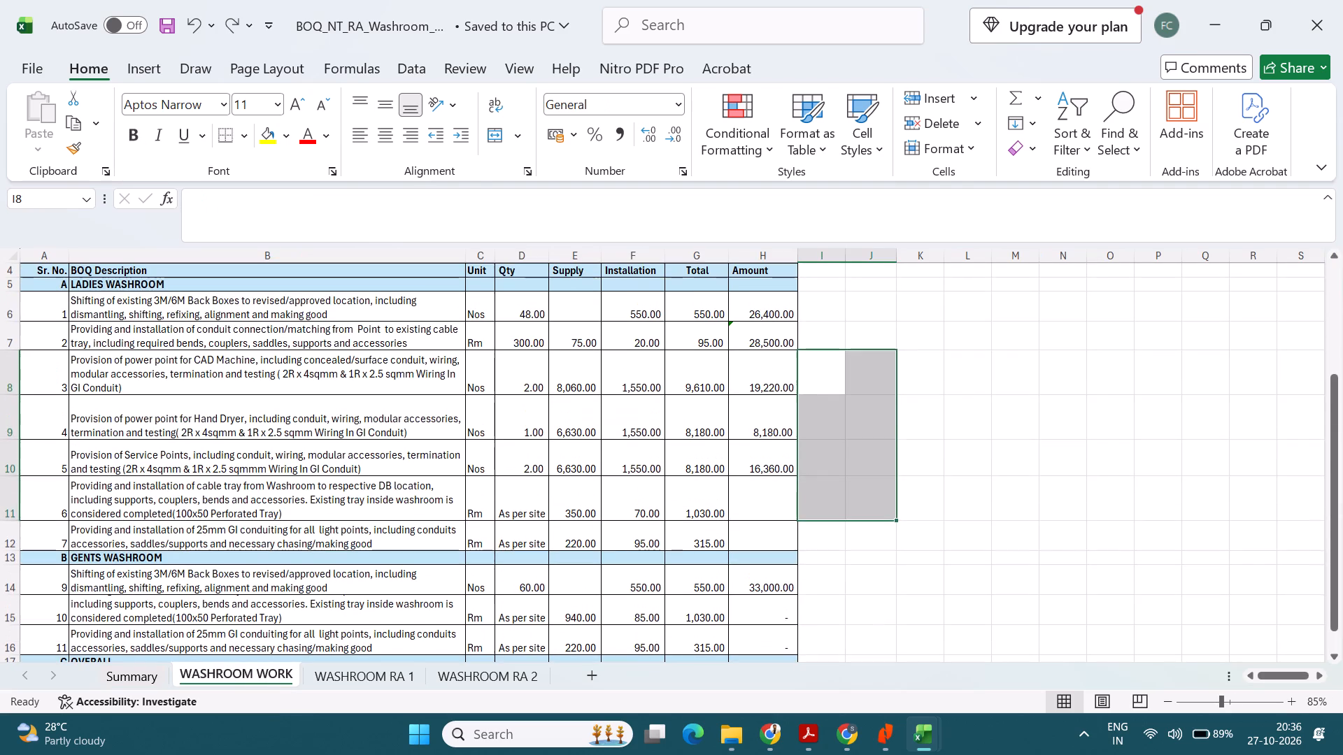
scroll(350, 523, up, 1)
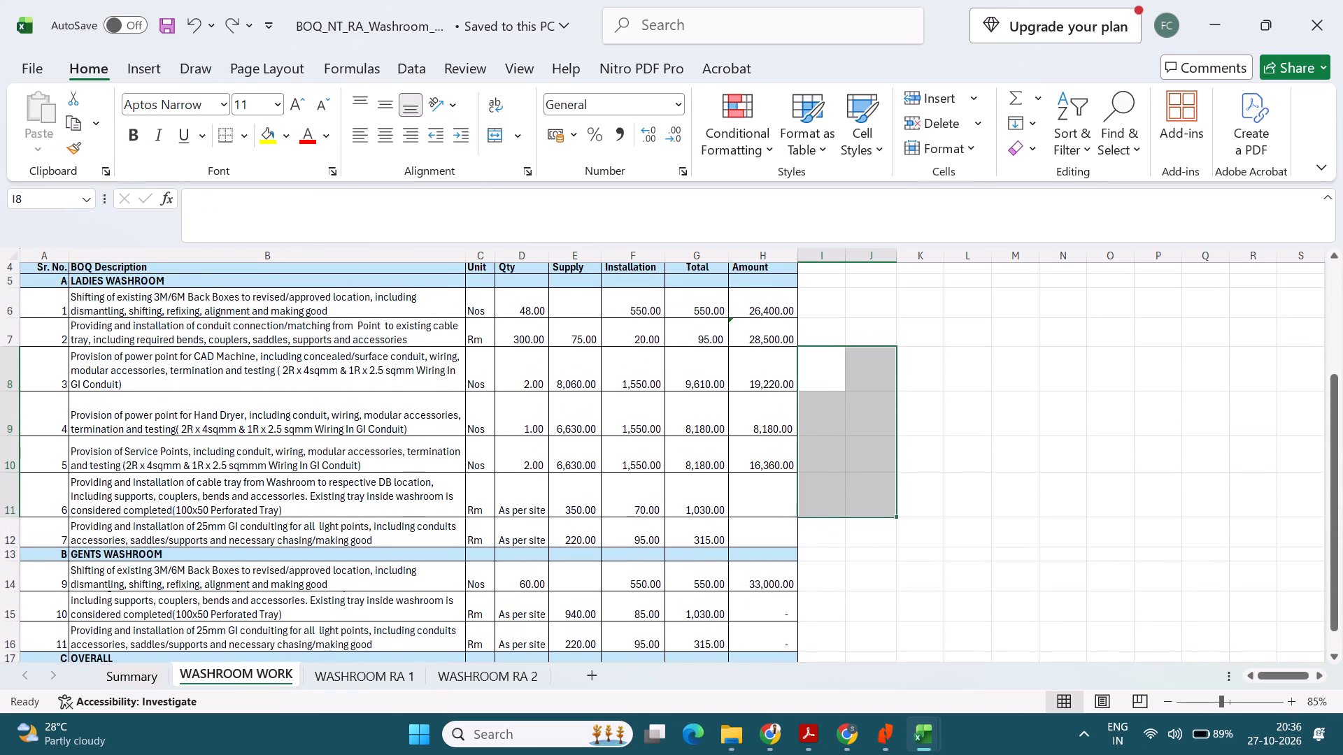
scroll(350, 523, up, 1)
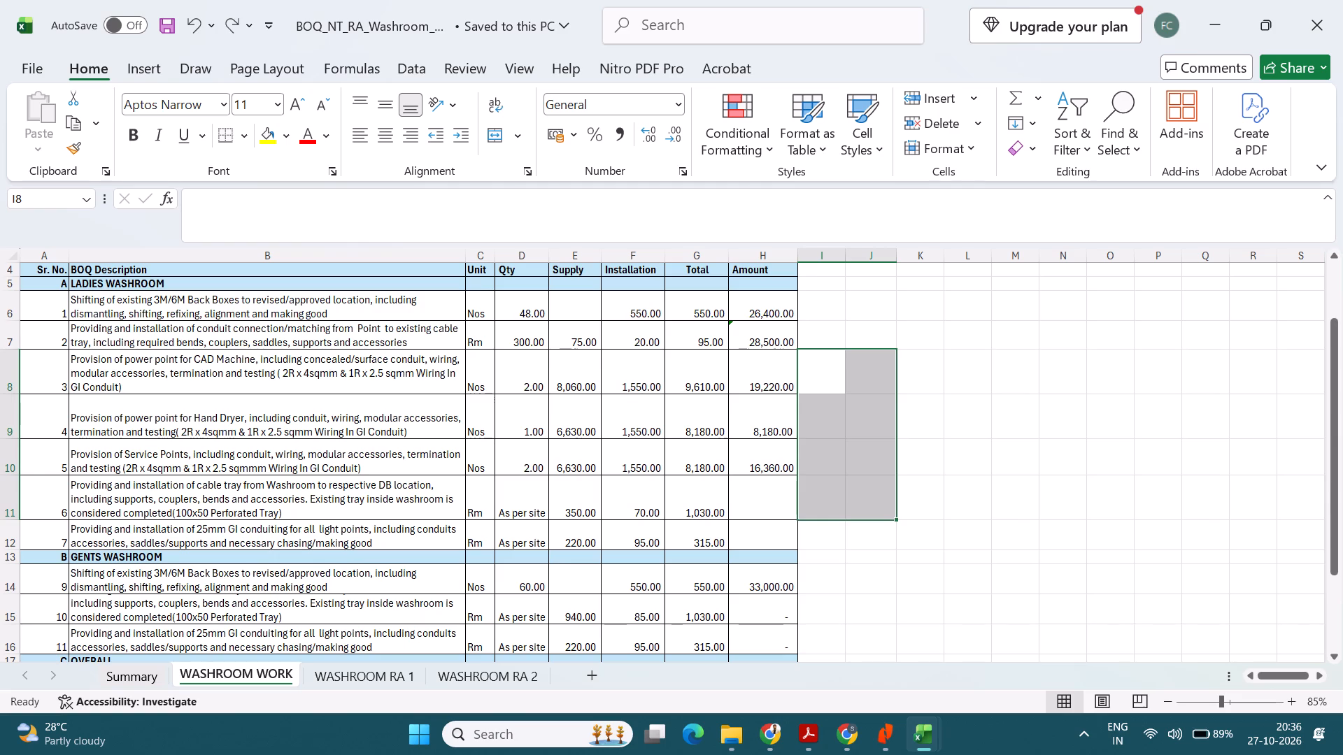
scroll(350, 523, down, 2)
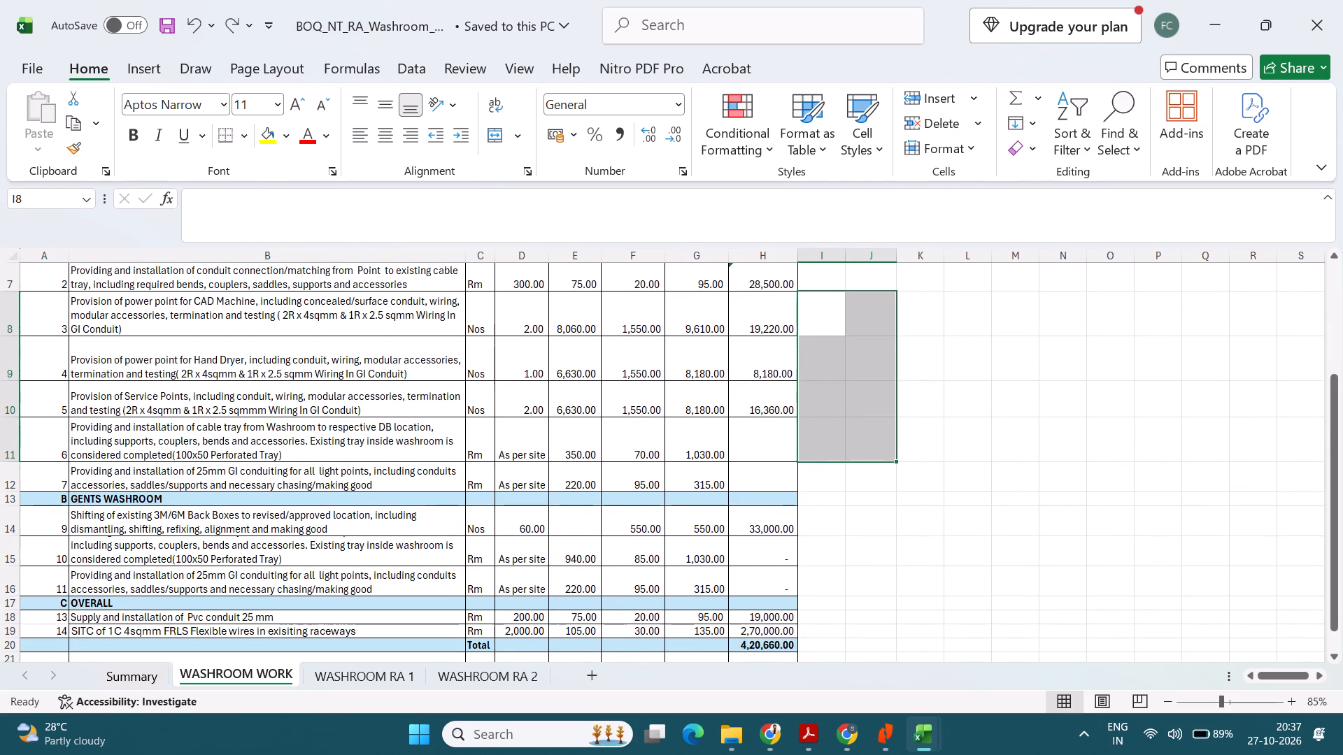
scroll(350, 523, up, 1)
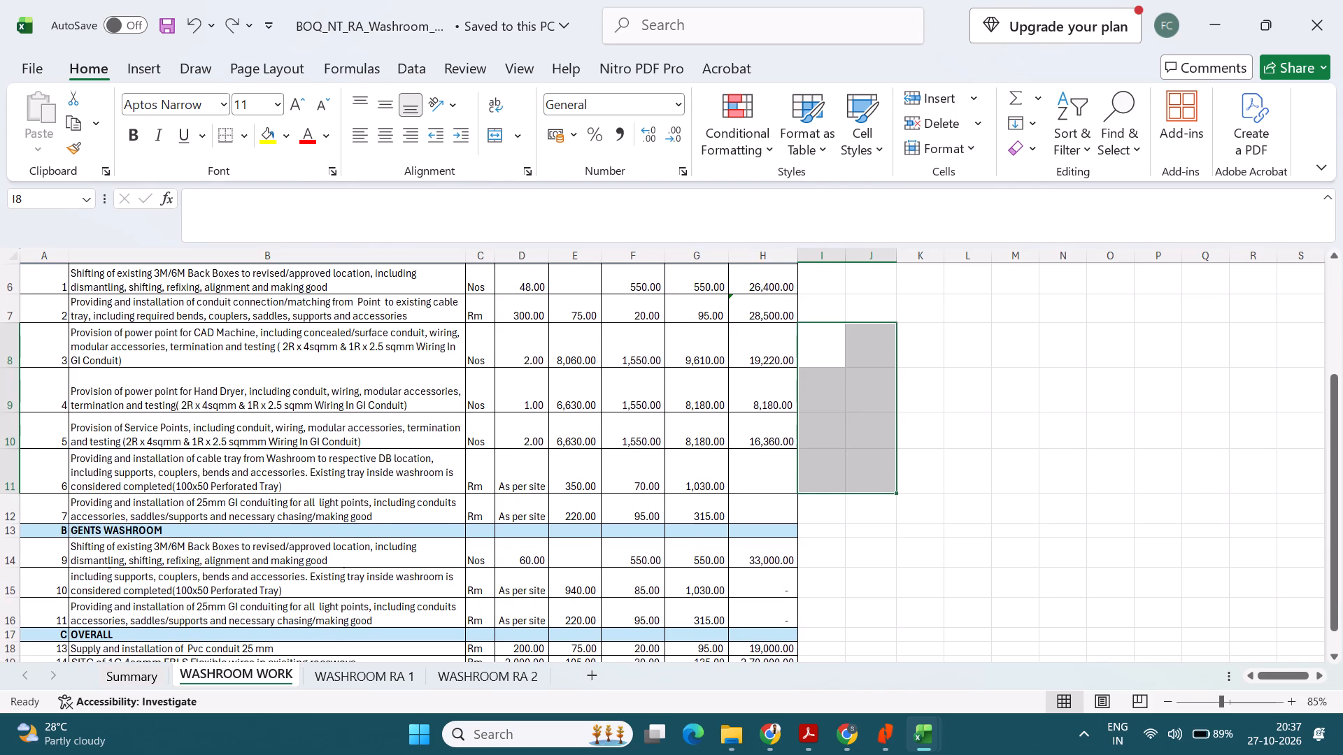
scroll(350, 523, up, 1)
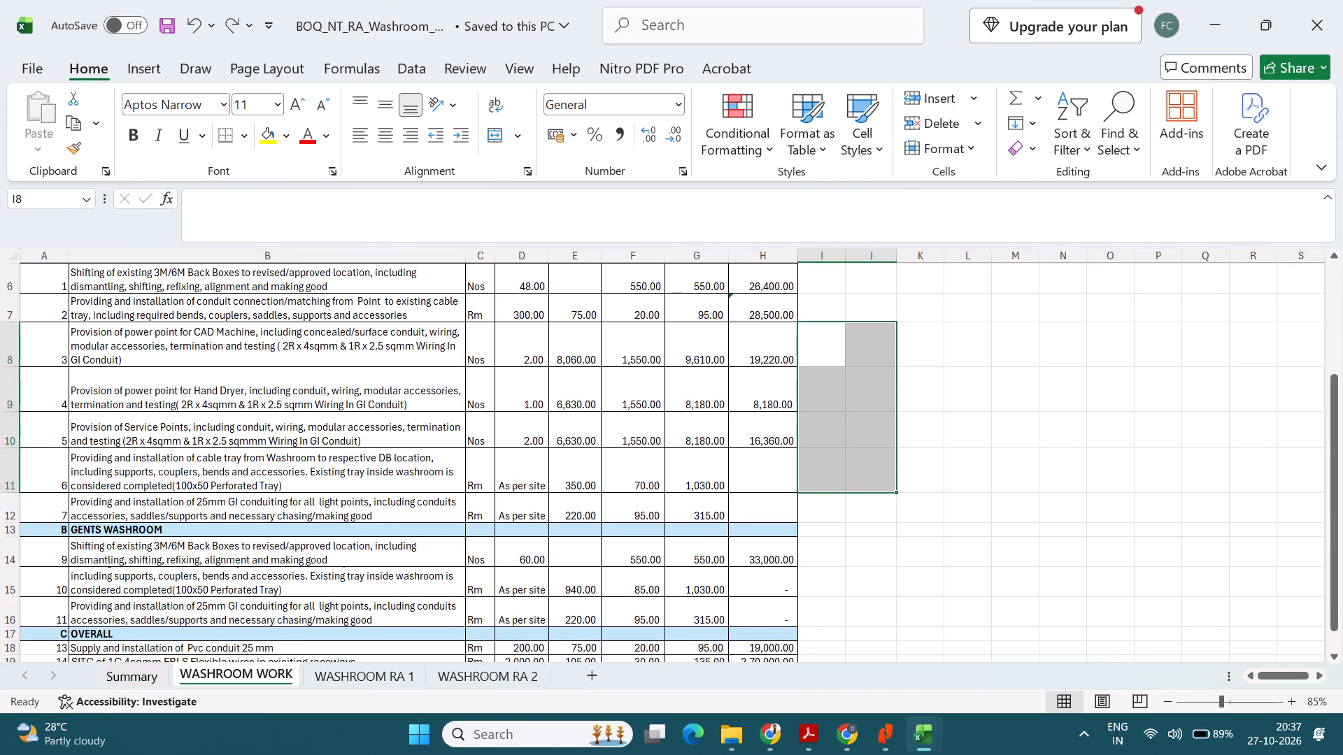
scroll(350, 523, up, 2)
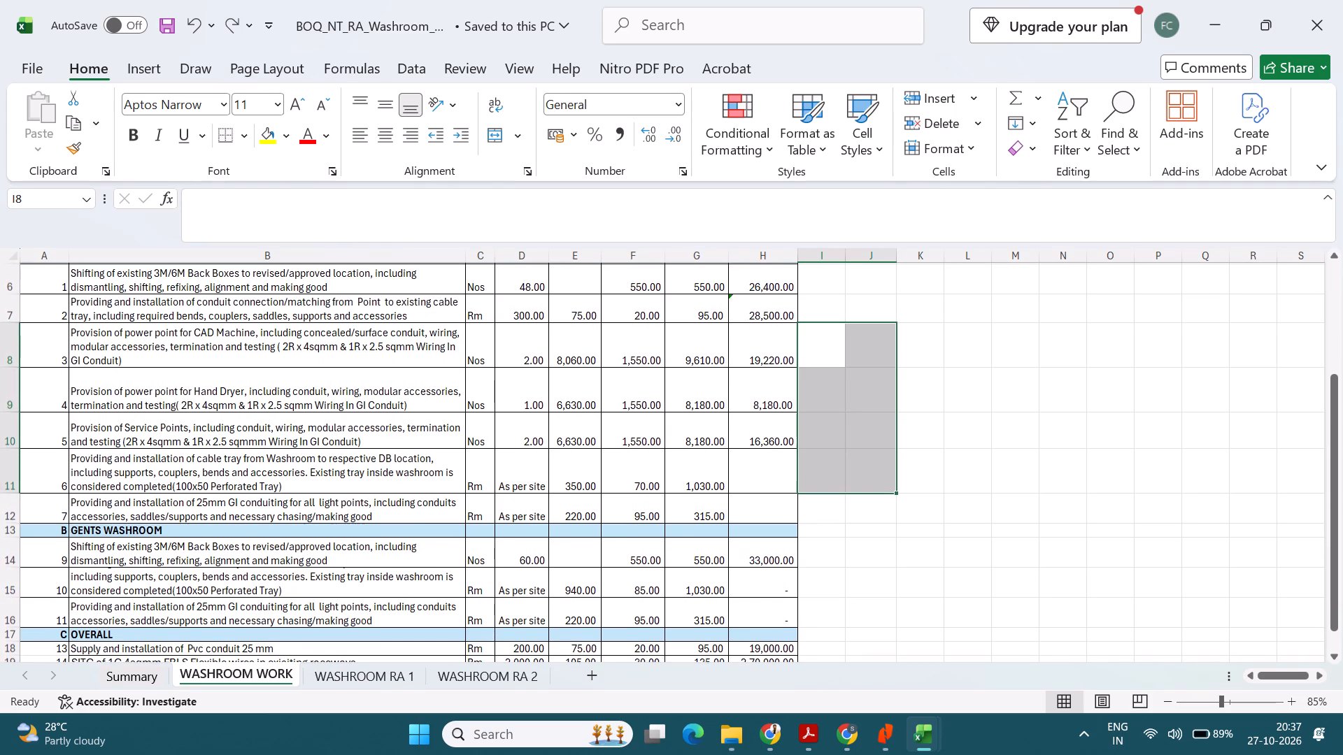
scroll(350, 523, up, 4)
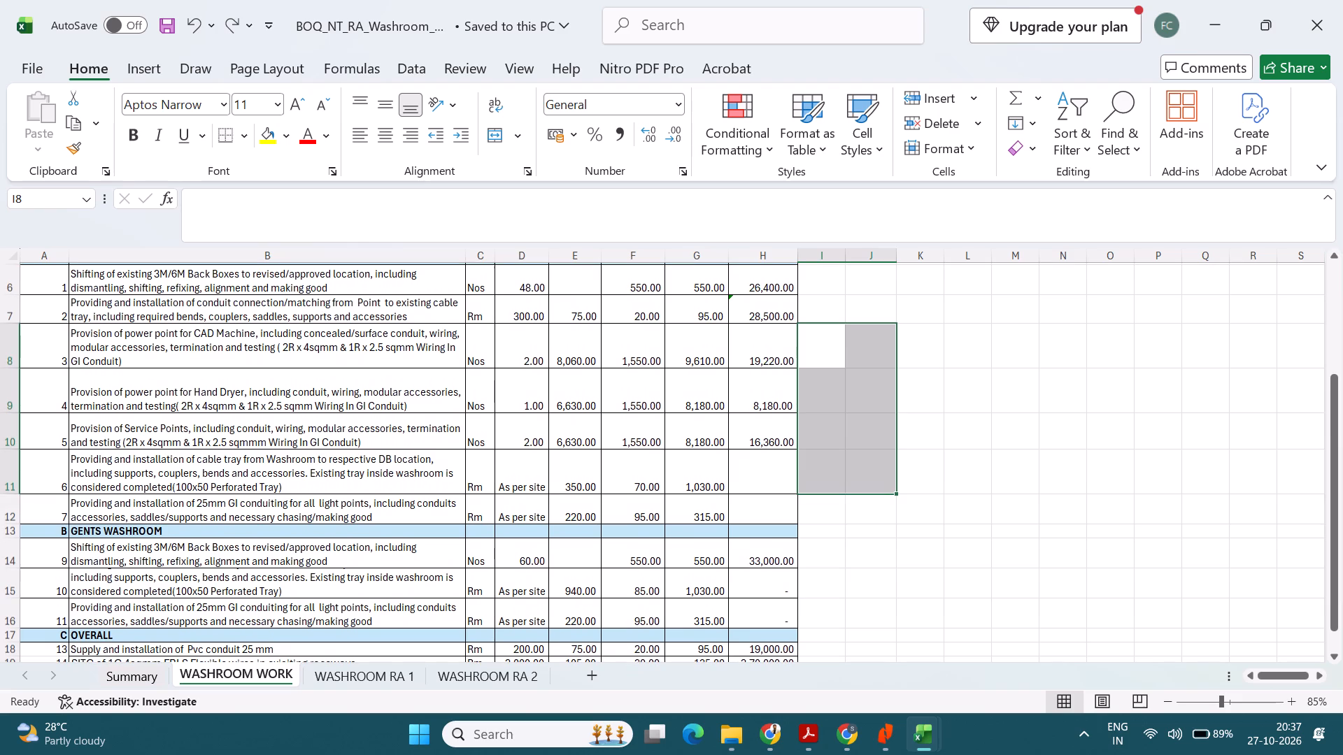
scroll(350, 523, up, 1)
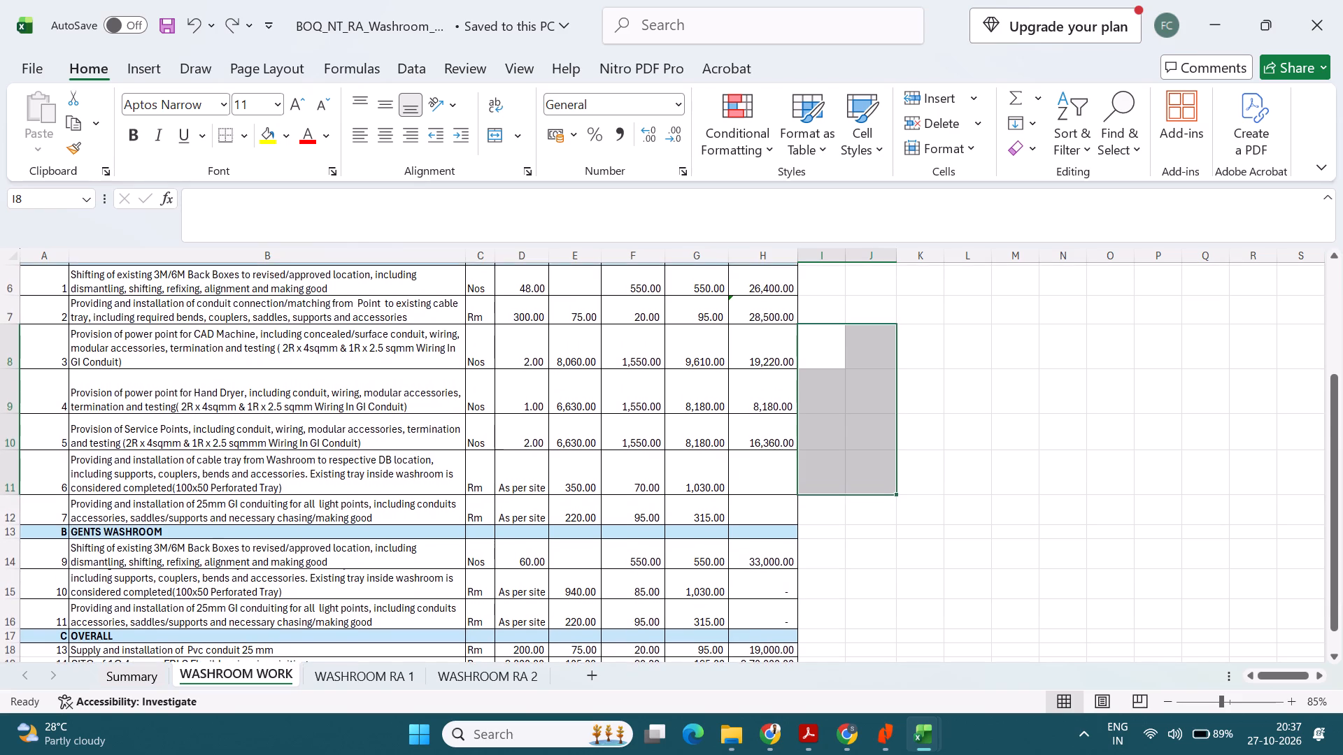
scroll(350, 523, up, 1)
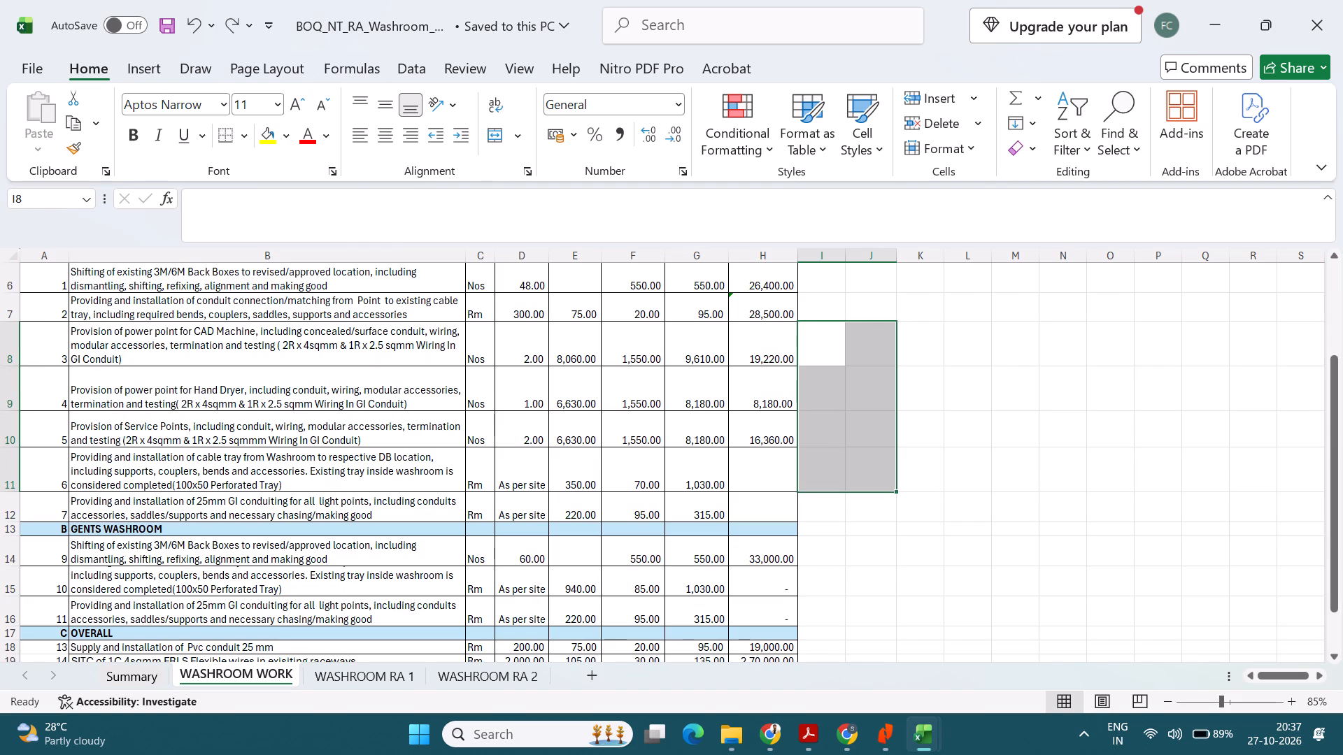
click(128, 670)
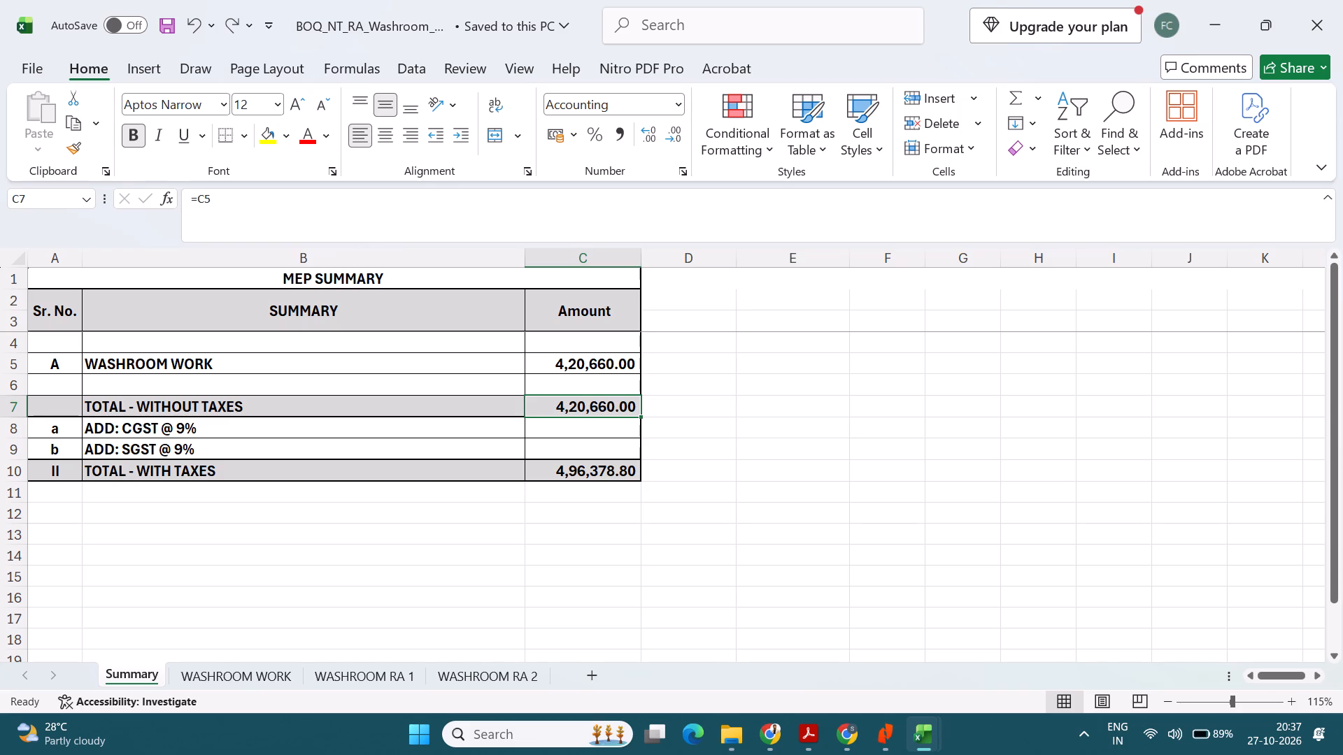
Open the Micron_Temp_Light_Work workbook from the MICRON folder in File Explorer.
key(alt+Tab)
key(alt+Tab)
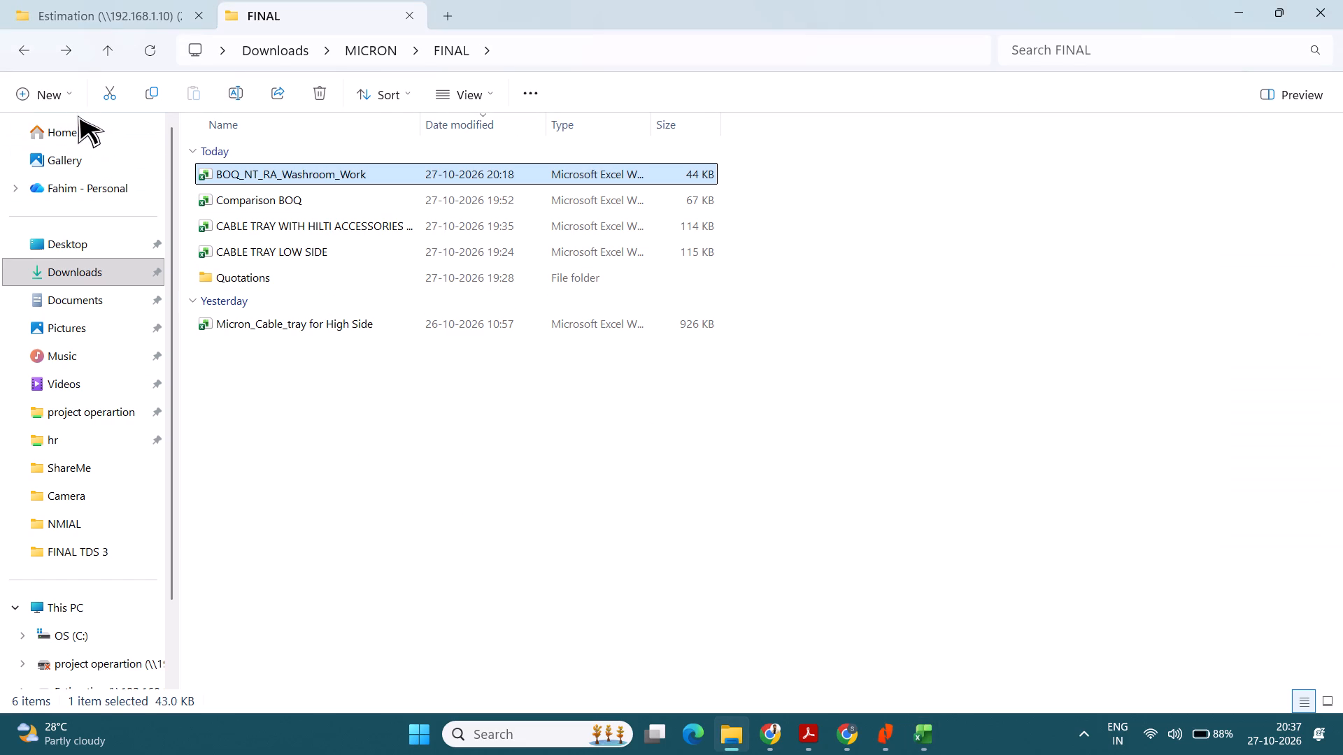
click(24, 51)
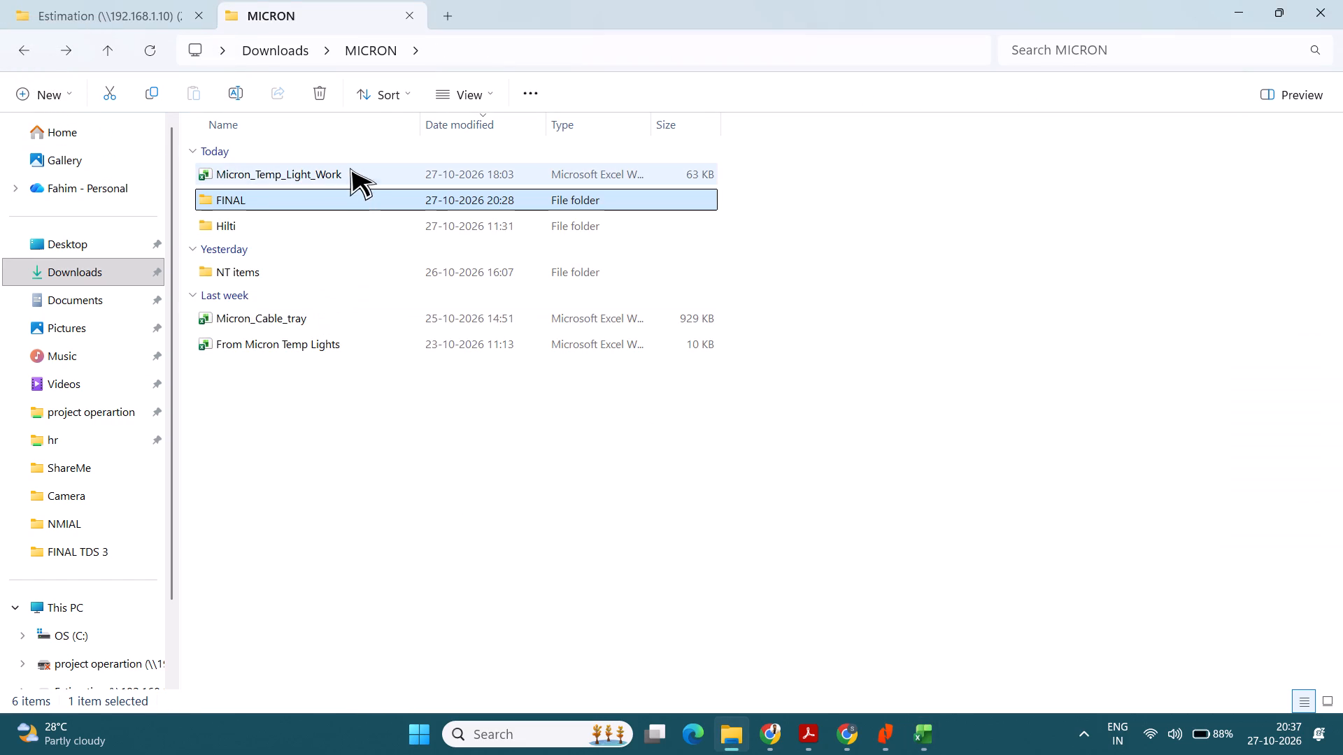
double_click(346, 175)
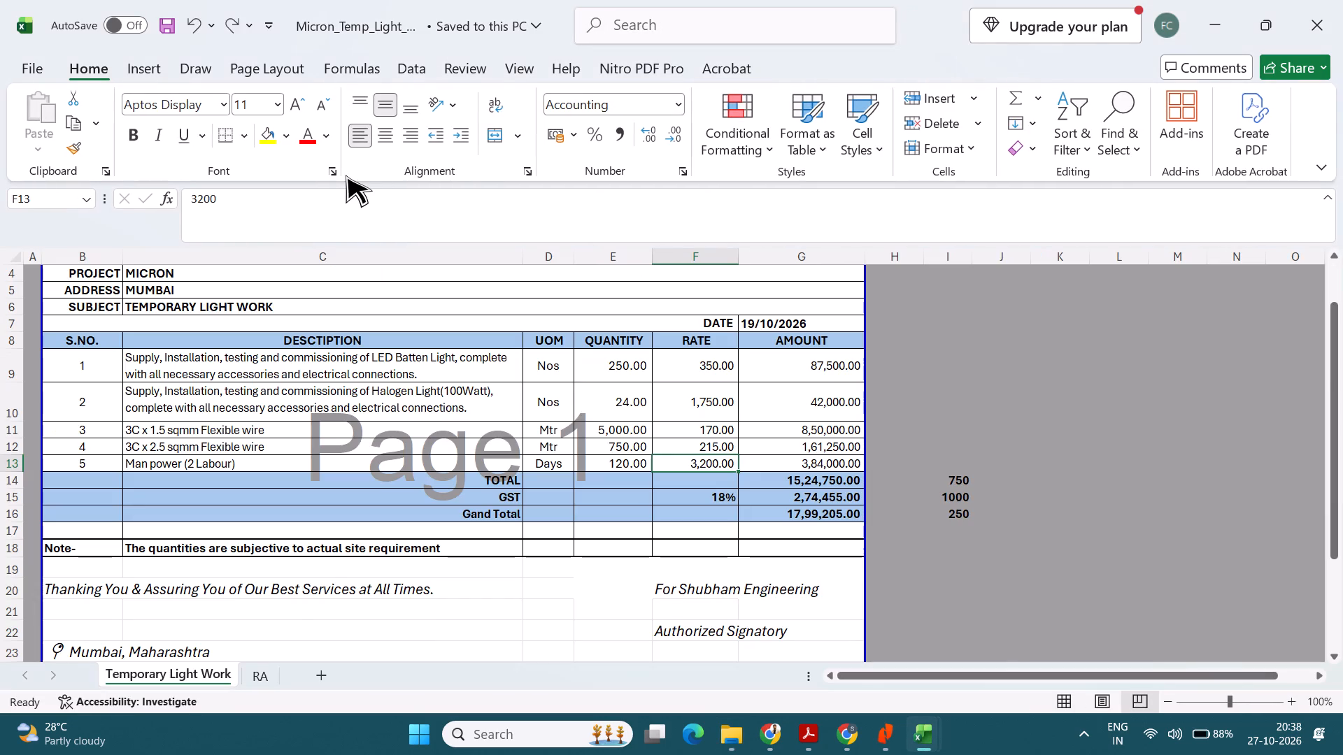
Examine the Temporary Light Work sheet from the item rates and amounts down through the totals, note and signature block.
key(Down)
key(Up)
key(Up)
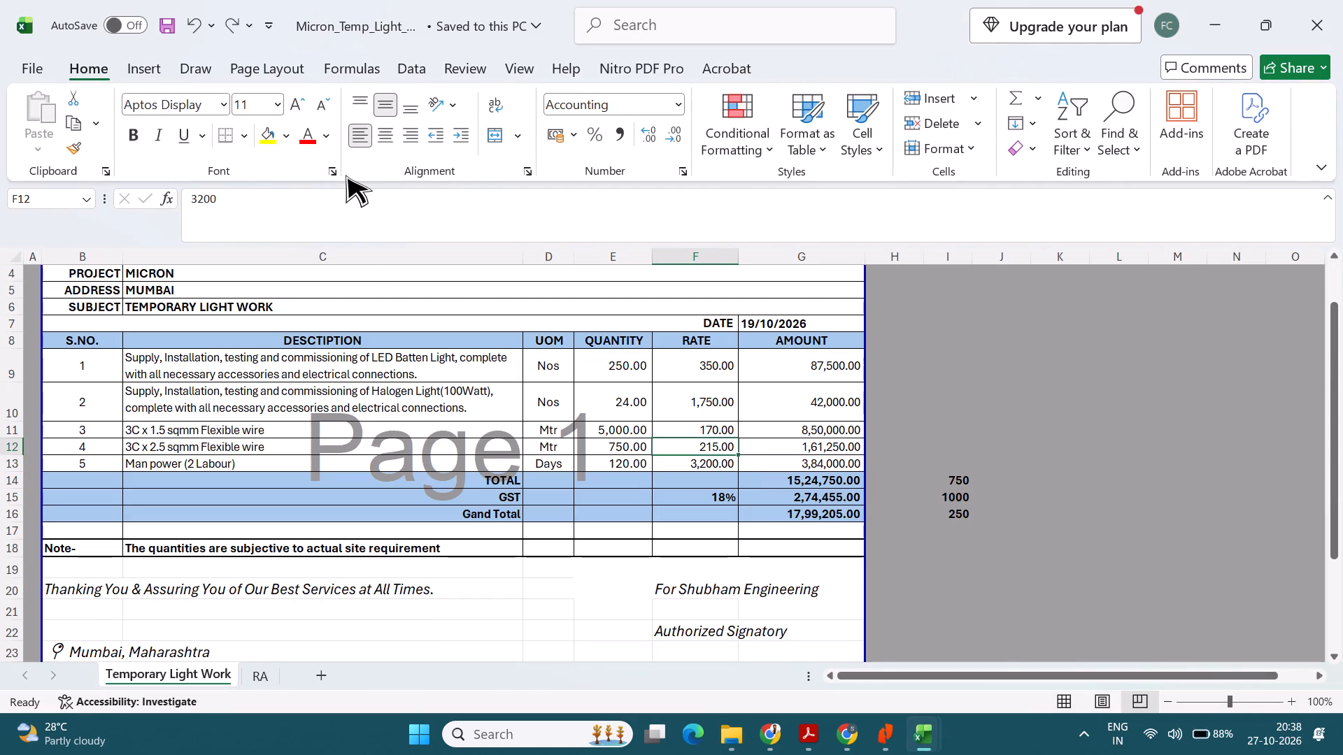
key(Up)
key(Up)
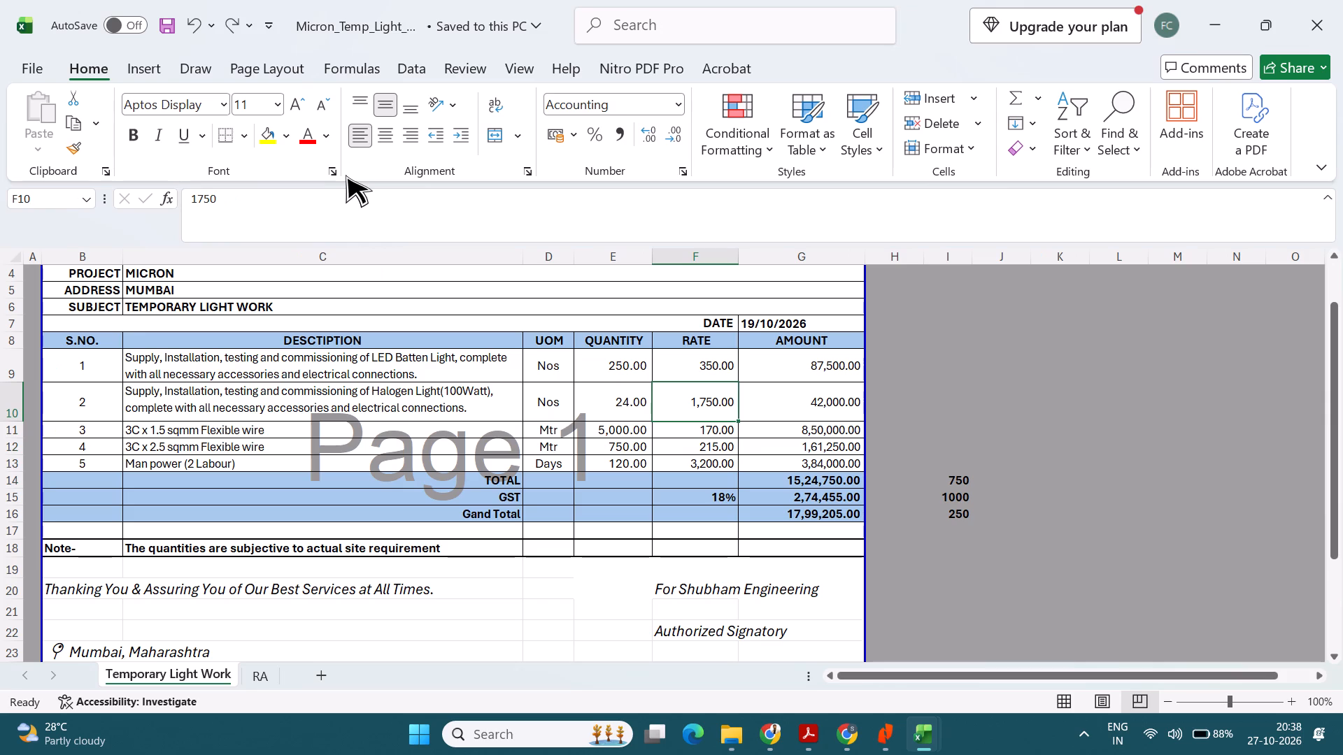
key(Right)
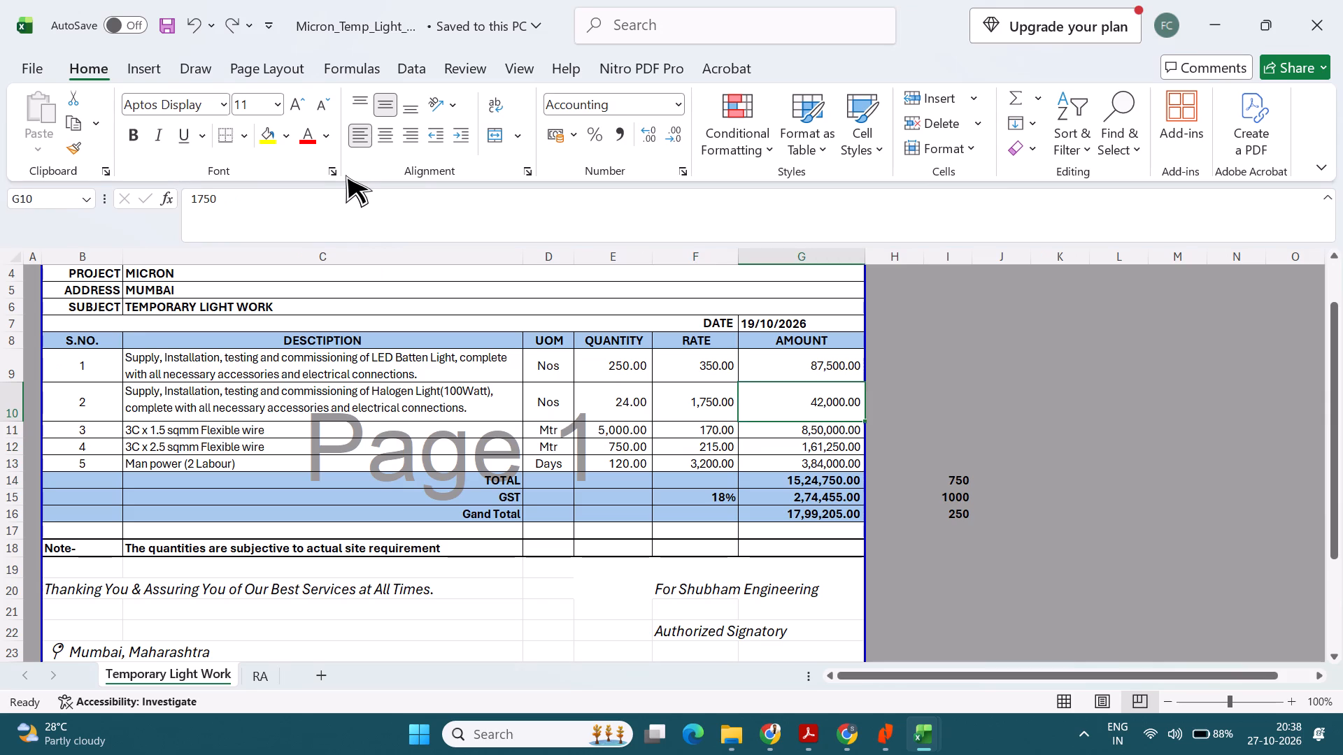
key(Left)
key(Down)
key(Down)
key(Down)
key(Down)
key(Down)
key(Down)
key(Down)
key(Down)
key(Down)
key(Down)
key(Down)
key(Down)
key(Down)
key(Down)
key(Down)
key(Down)
key(Down)
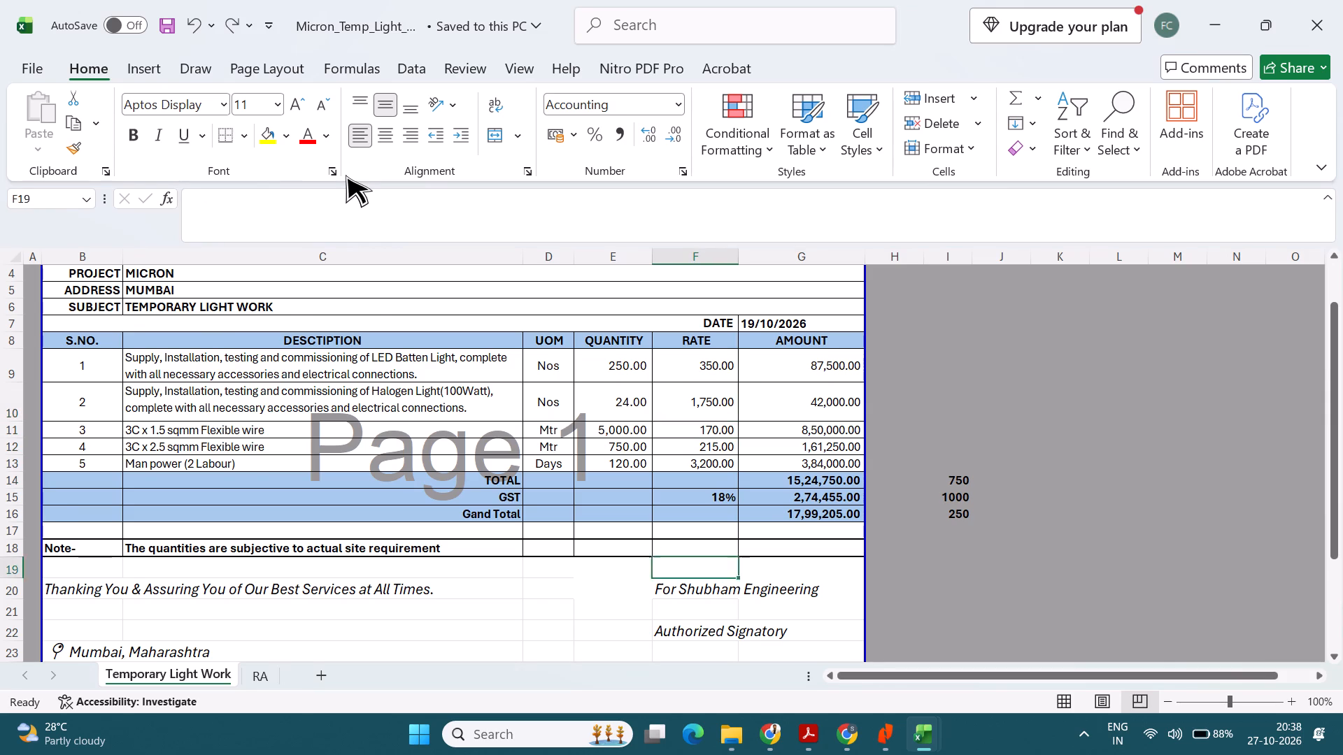
key(Up)
key(Down)
key(Down)
key(Down)
key(Down)
key(Down)
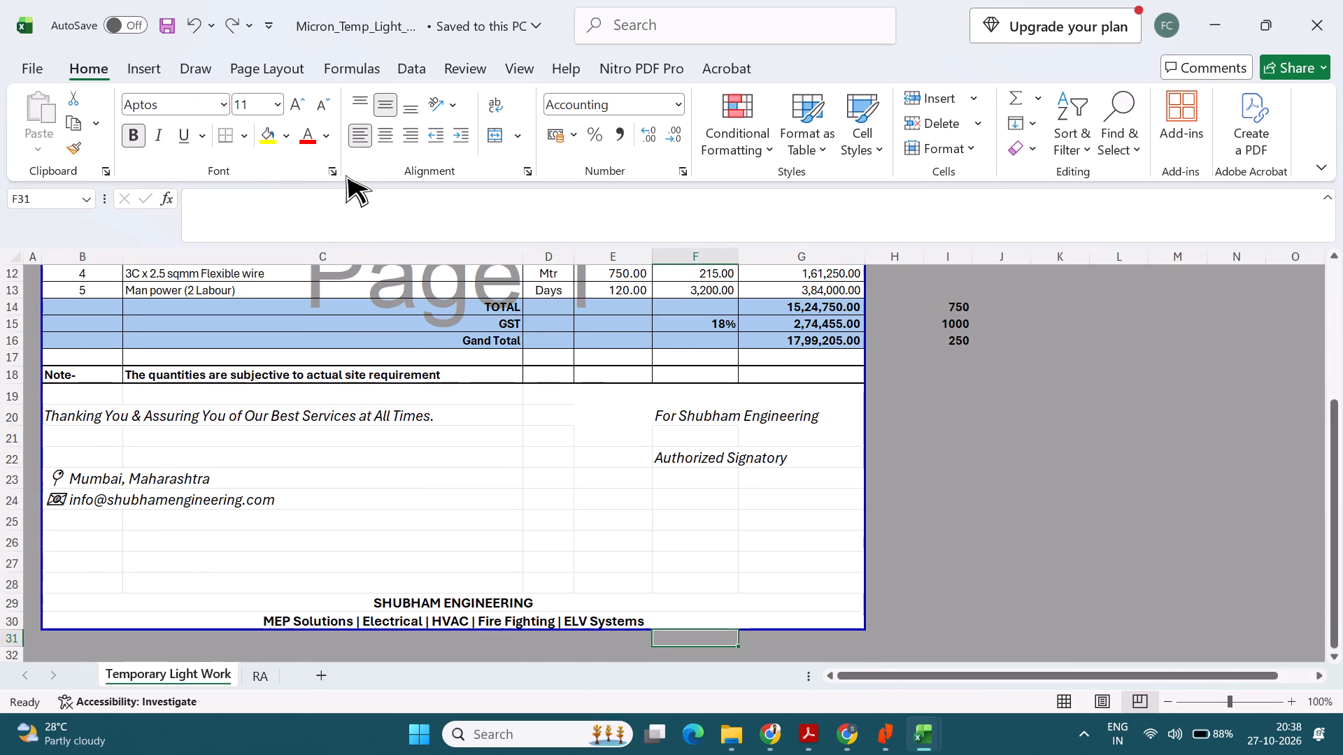
key(Up)
key(Up)
key(Up)
key(Up)
key(Up)
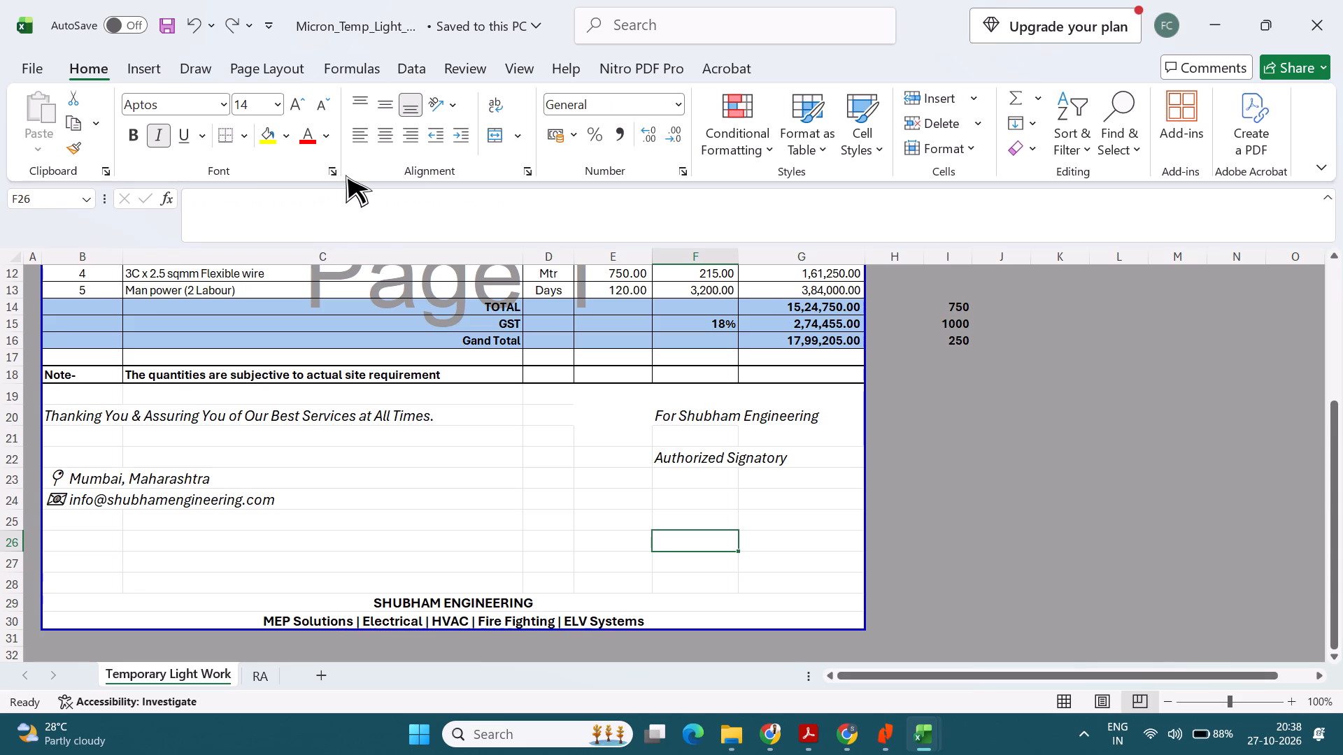
Re-examine the Temporary Light Work sheet from the letterhead and rate column down to the total, GST and grand total rows.
key(Up)
key(Up)
key(Up)
key(Up)
key(Up)
key(Up)
key(Up)
key(Up)
key(Up)
key(Up)
key(Up)
key(Up)
key(Up)
key(Up)
key(Up)
key(Up)
key(Up)
key(Up)
key(Up)
key(Up)
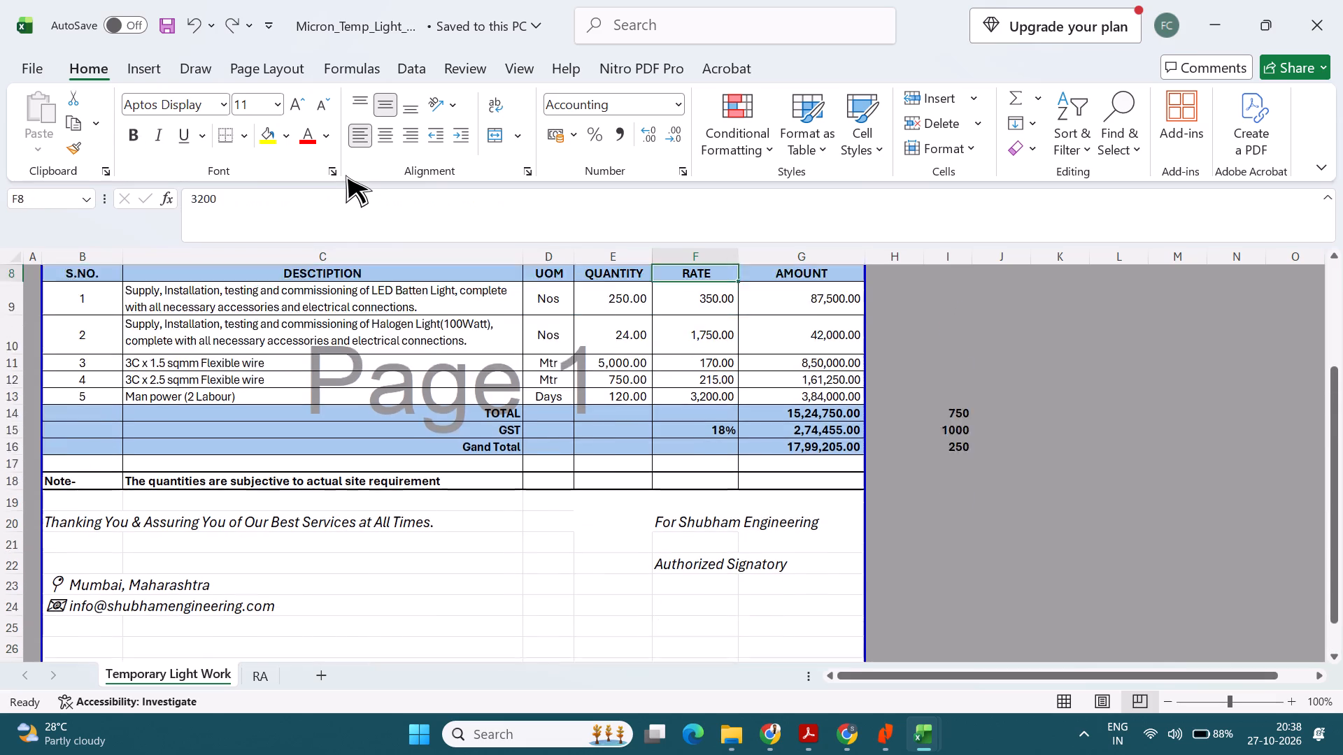
key(Down)
key(Down)
key(Down)
key(Down)
key(Down)
key(Down)
key(Down)
key(Down)
key(Down)
key(Down)
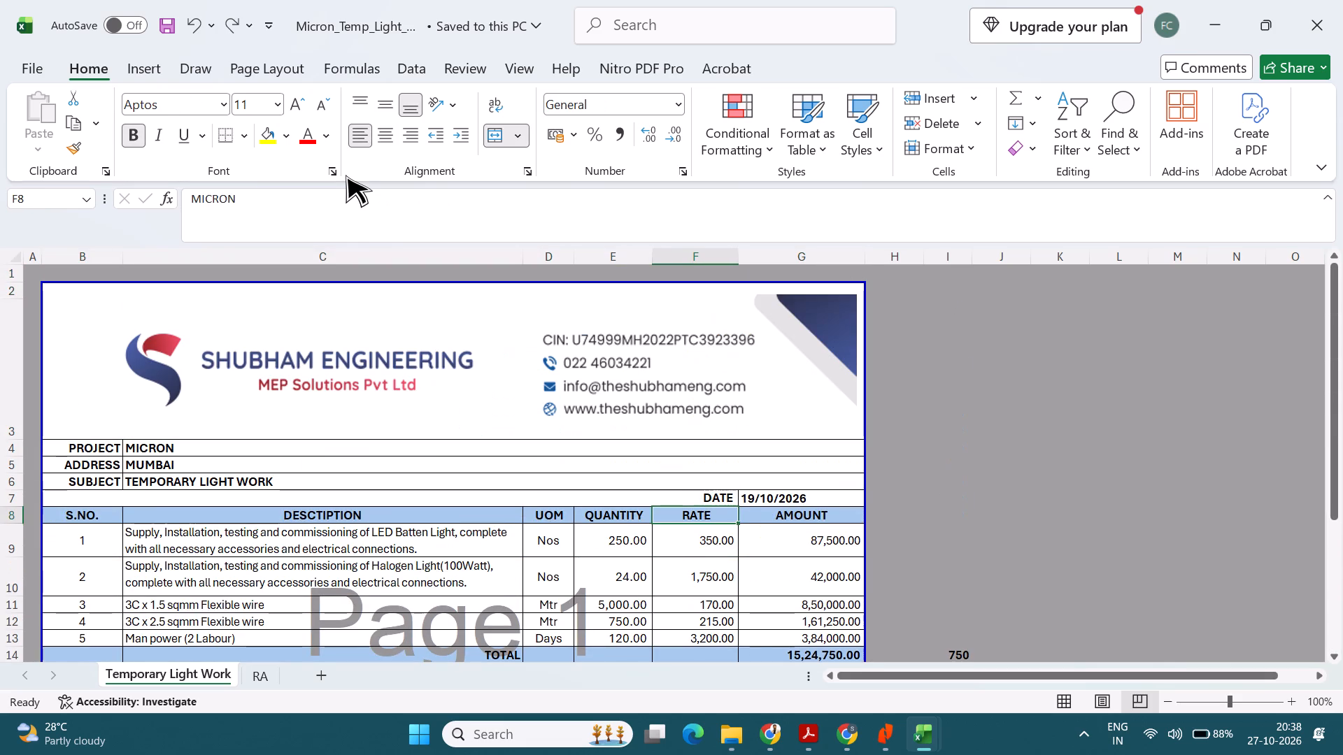
key(Down)
key(Up)
key(Up)
key(Up)
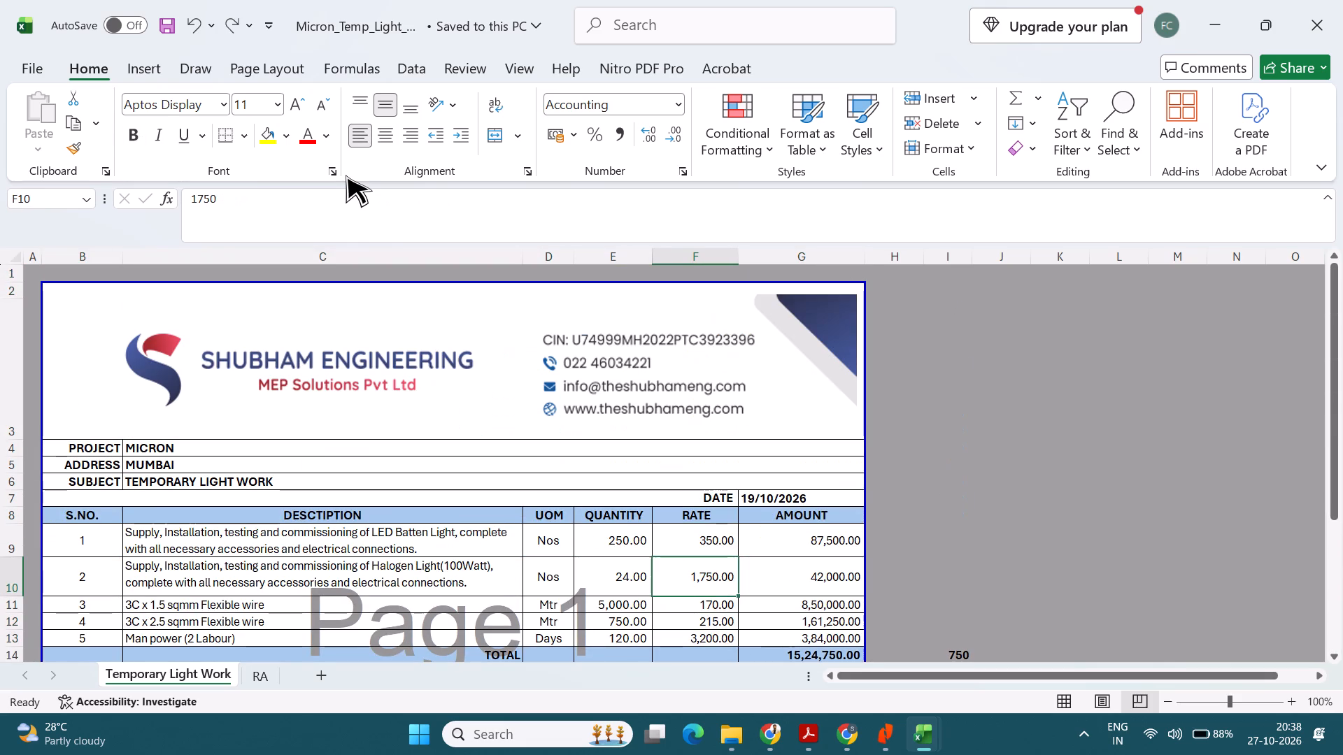
key(Down)
key(Down)
key(Down)
key(Down)
key(Down)
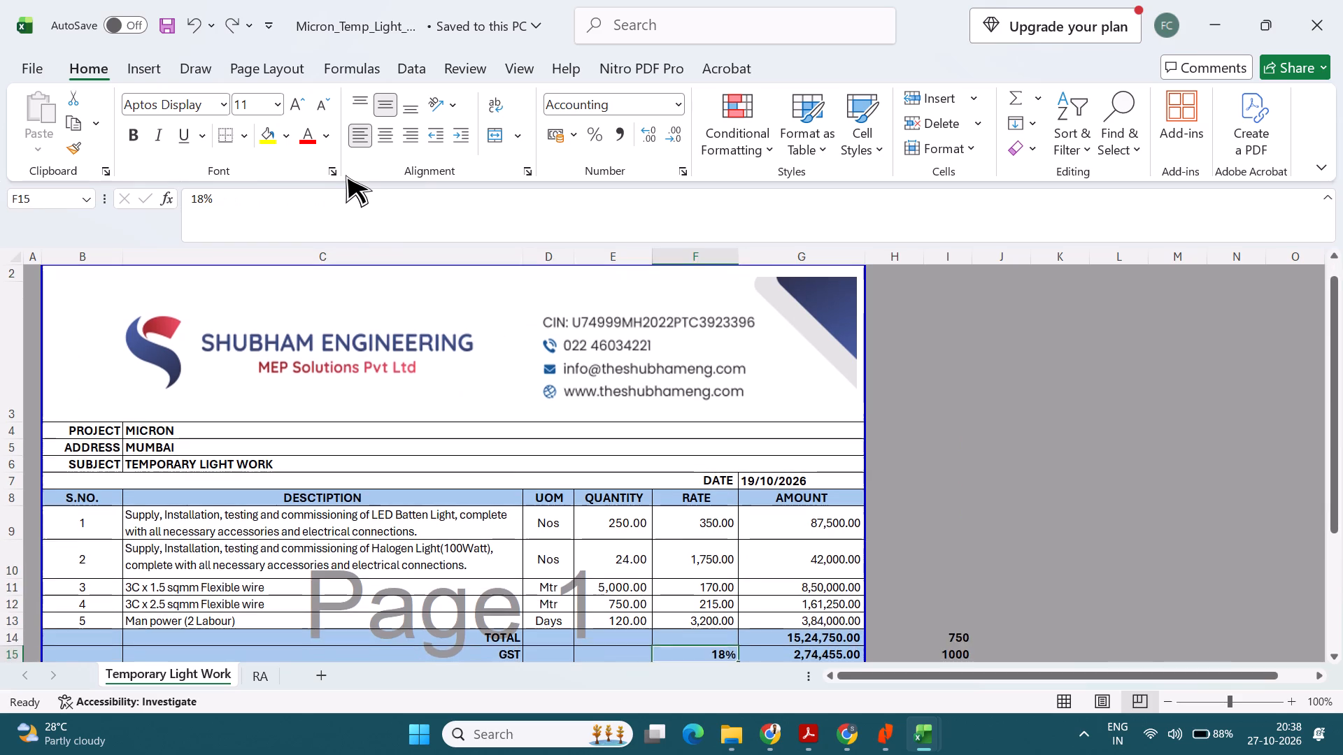
key(Down)
key(Down)
key(Down)
key(Up)
key(Up)
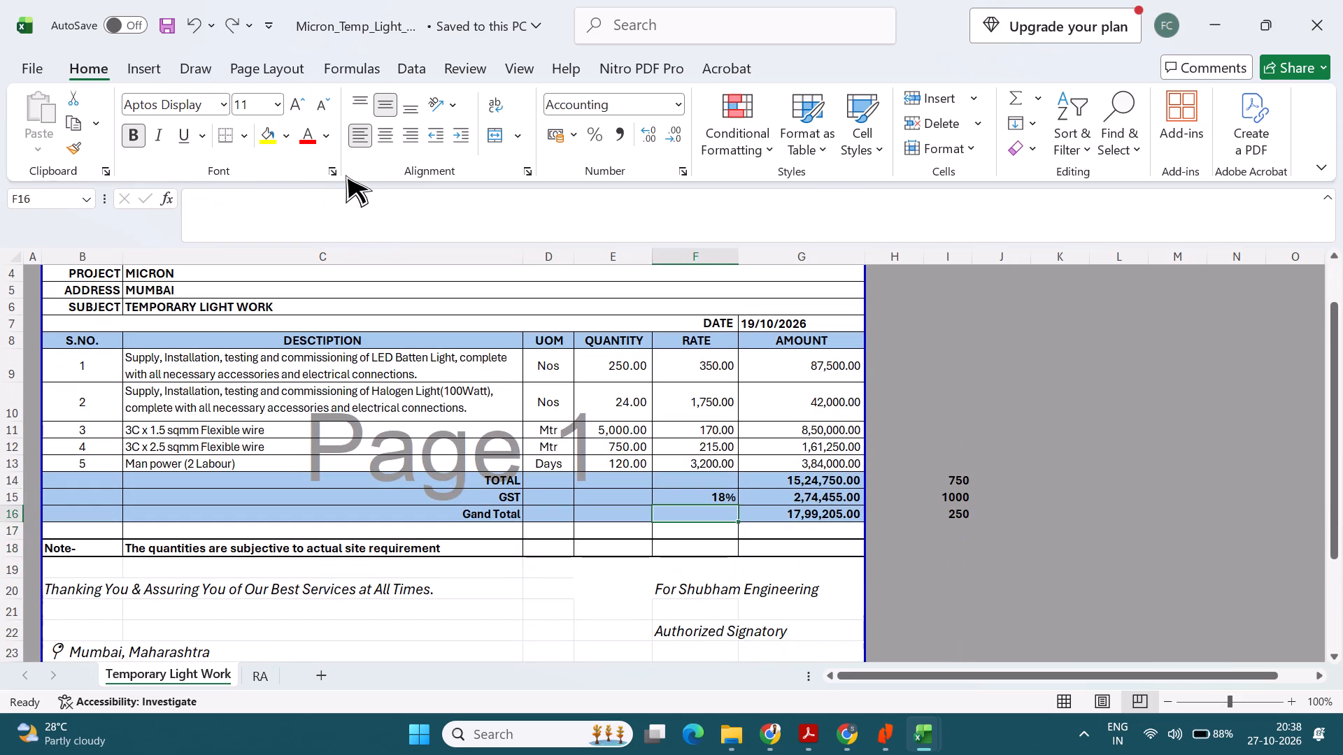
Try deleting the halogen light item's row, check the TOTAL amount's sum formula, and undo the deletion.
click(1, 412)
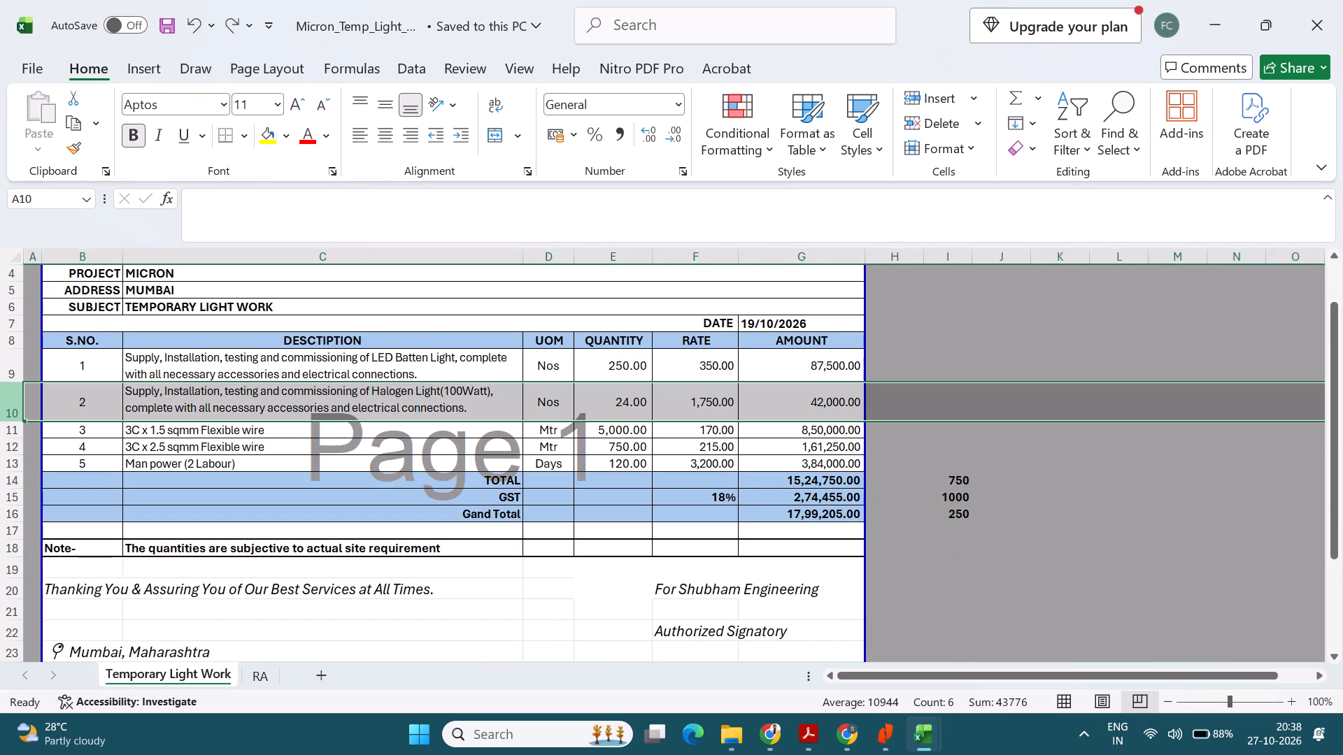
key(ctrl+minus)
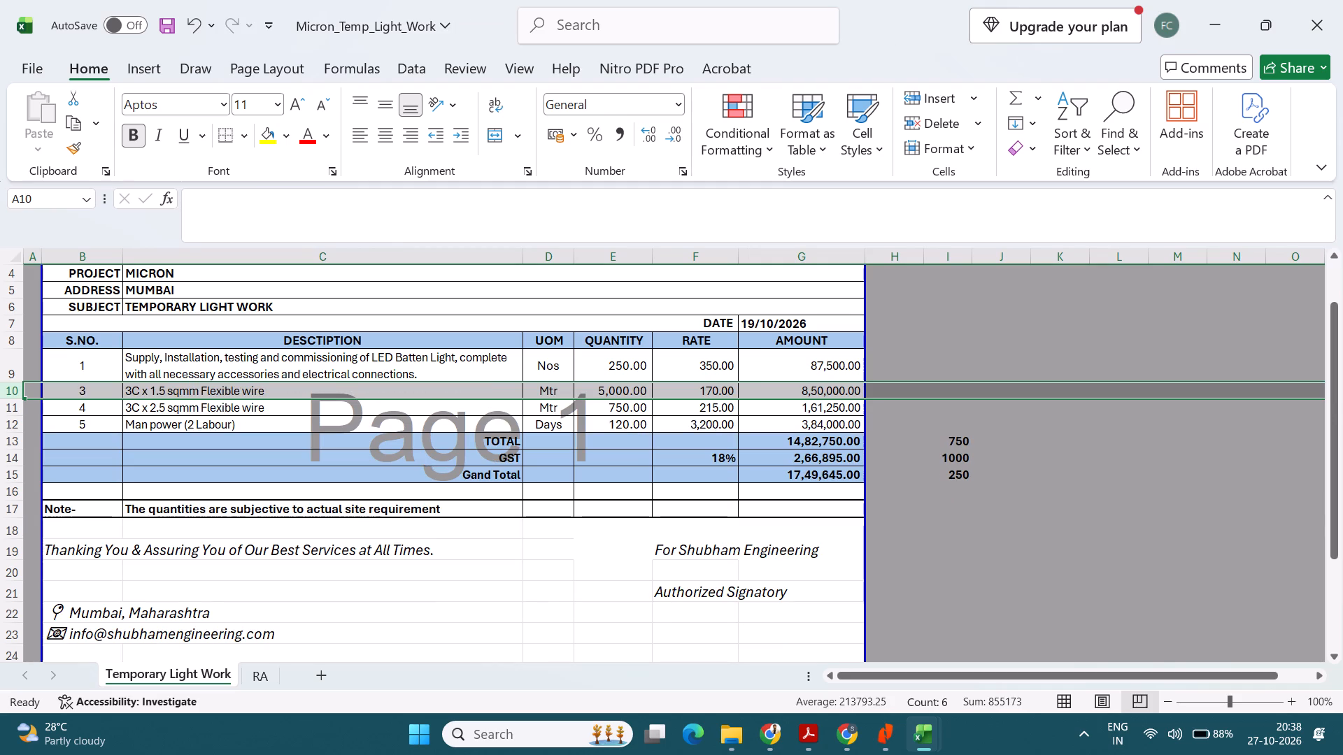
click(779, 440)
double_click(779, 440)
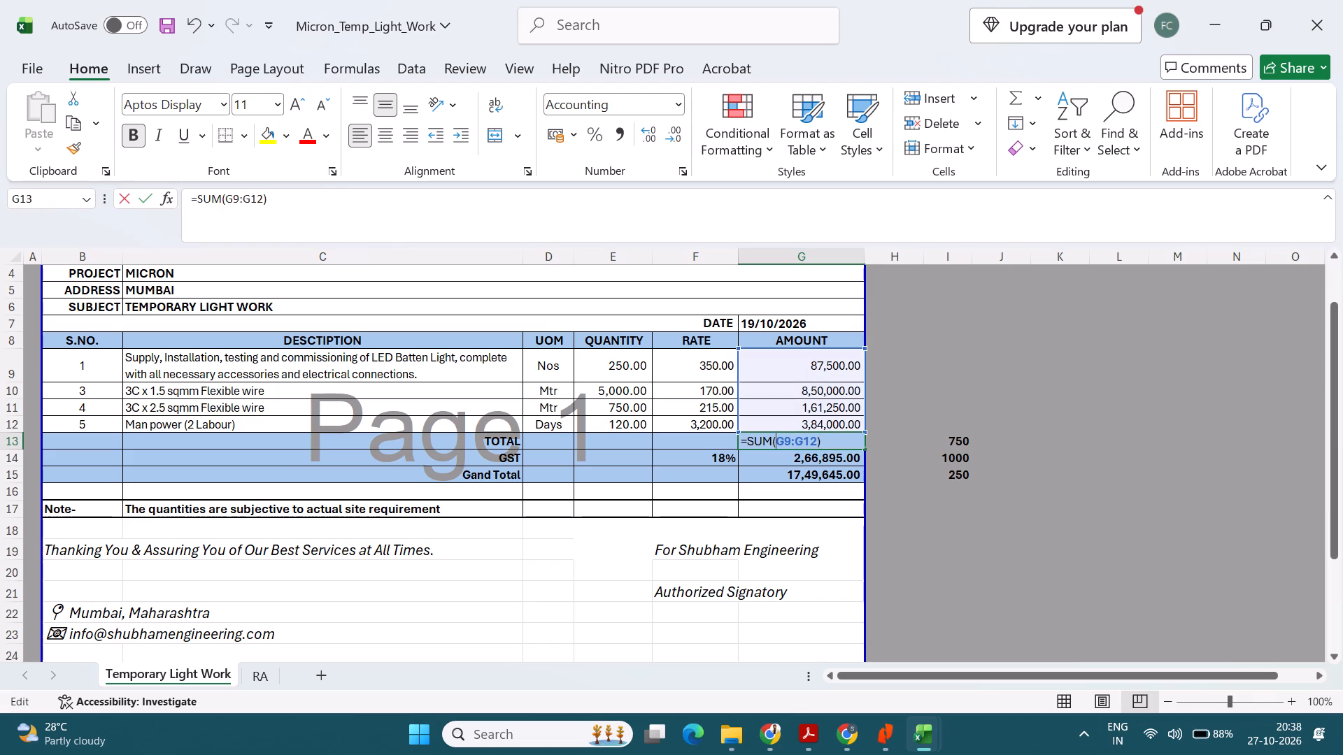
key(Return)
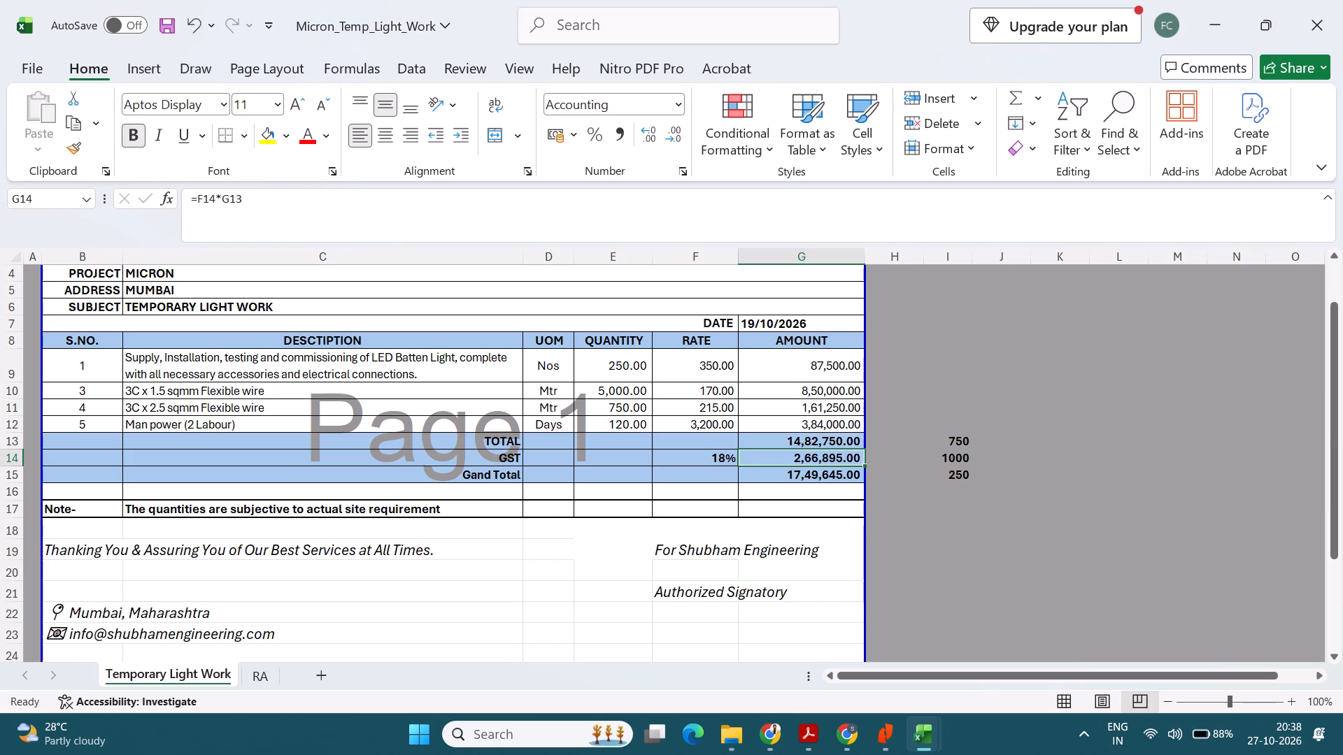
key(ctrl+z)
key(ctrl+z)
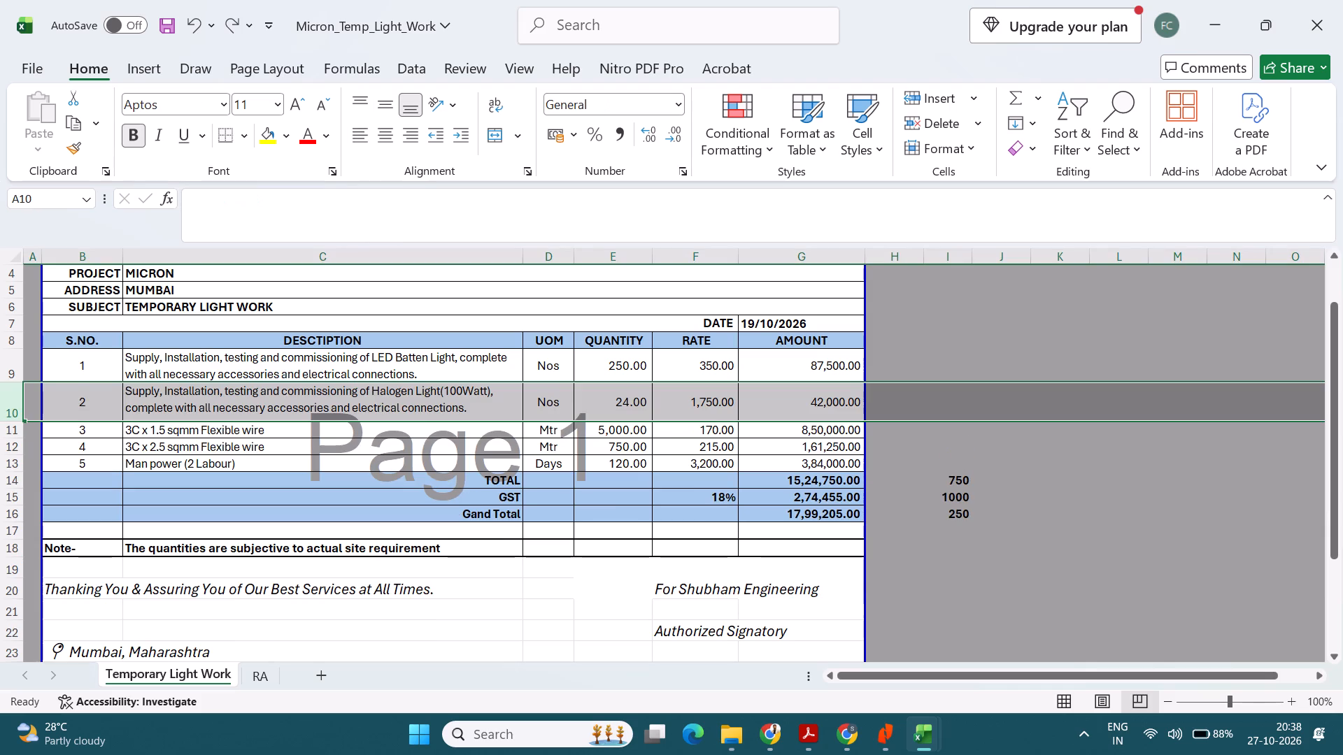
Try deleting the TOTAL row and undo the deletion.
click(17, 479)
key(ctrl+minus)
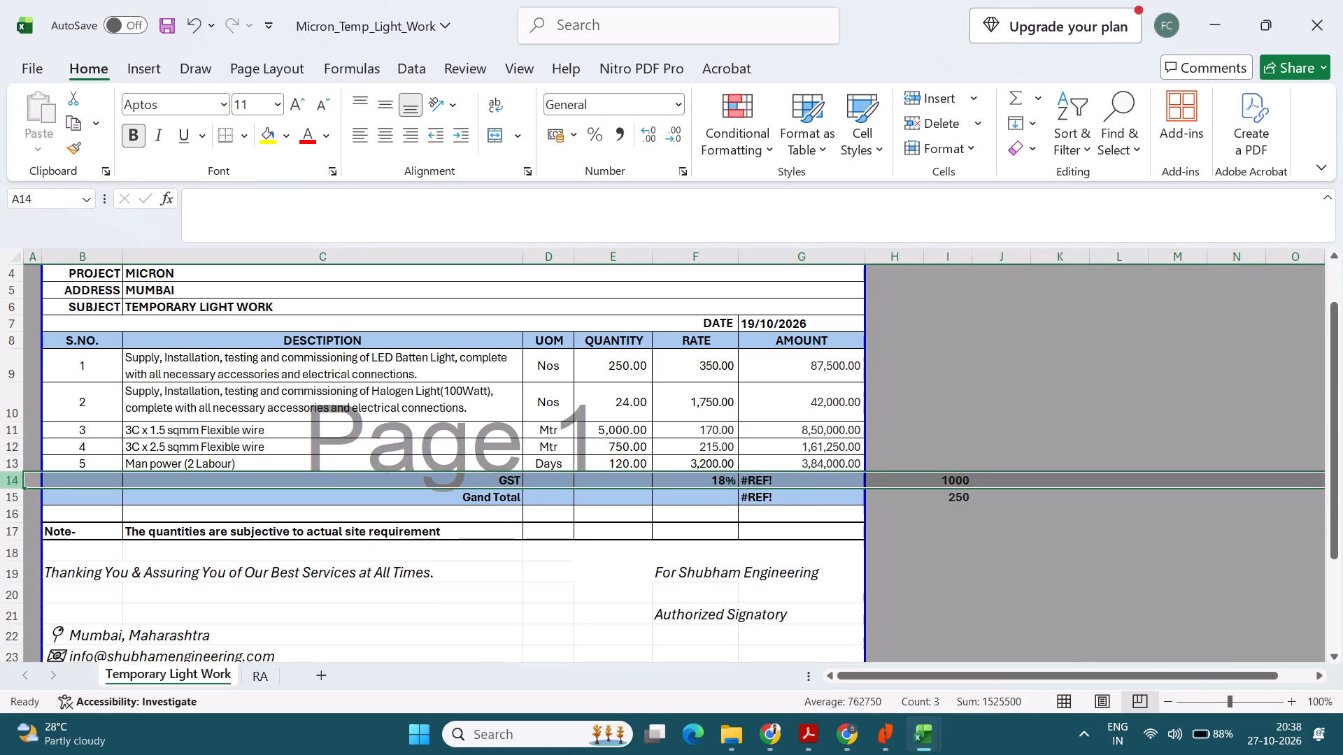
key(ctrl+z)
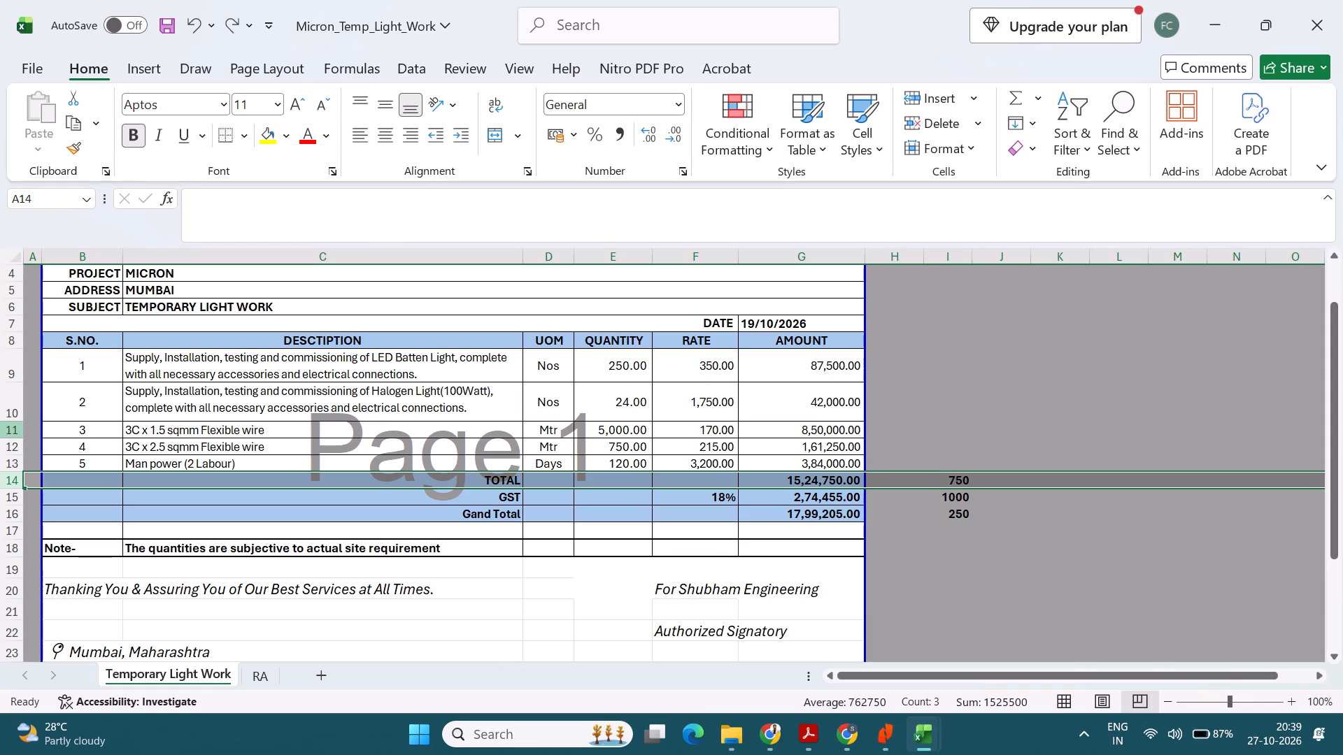
Delete the whole row of item 2, the 100 W halogen light.
click(10, 409)
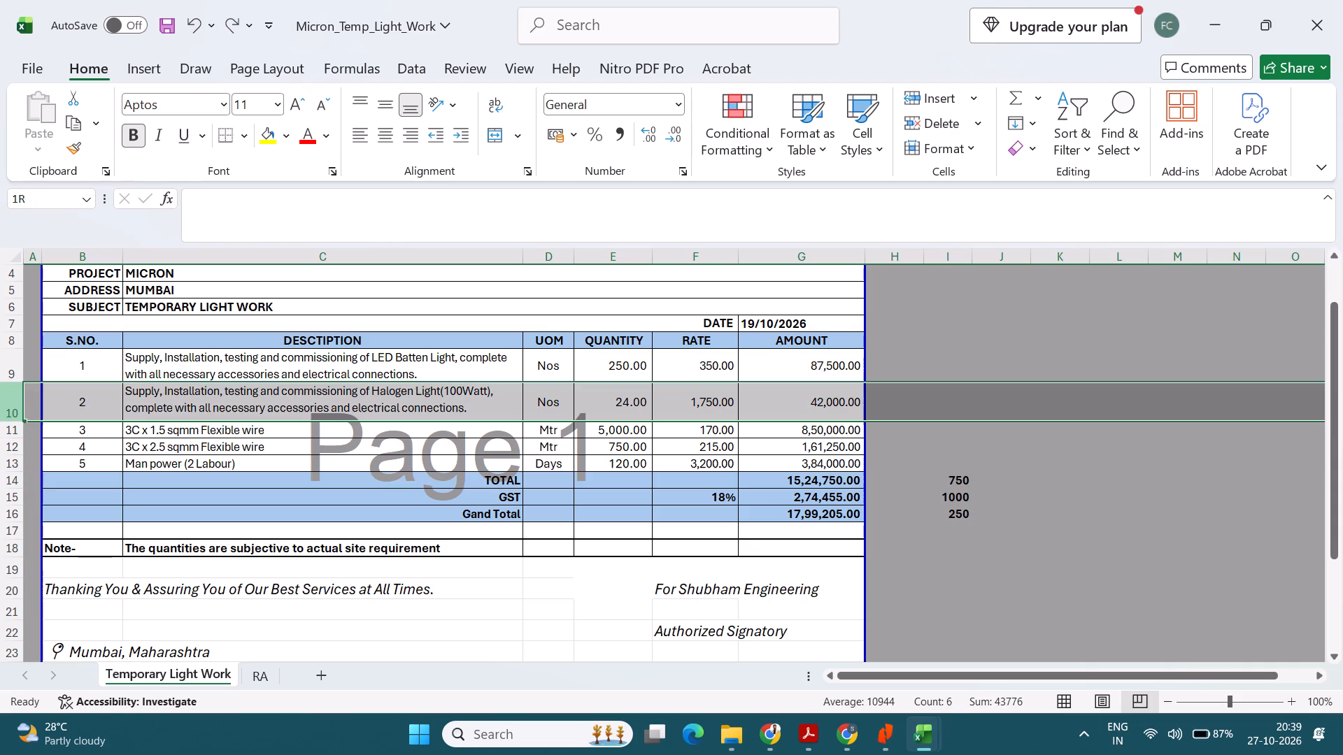
key(ctrl+minus)
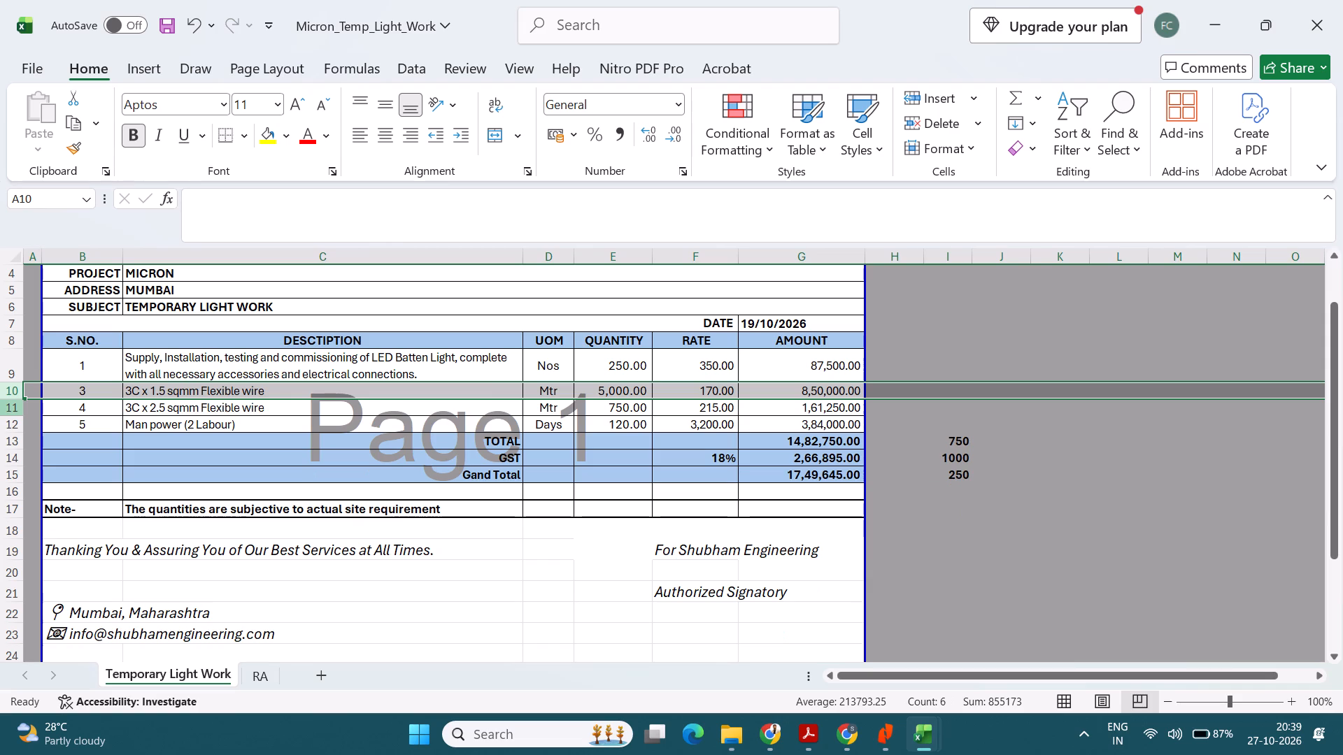
key(Down)
Set the quantities of the 3C x 1.5 sqmm flexible wire to 4000 and the man power item to 60.
click(608, 391)
text(4000)
key(Return)
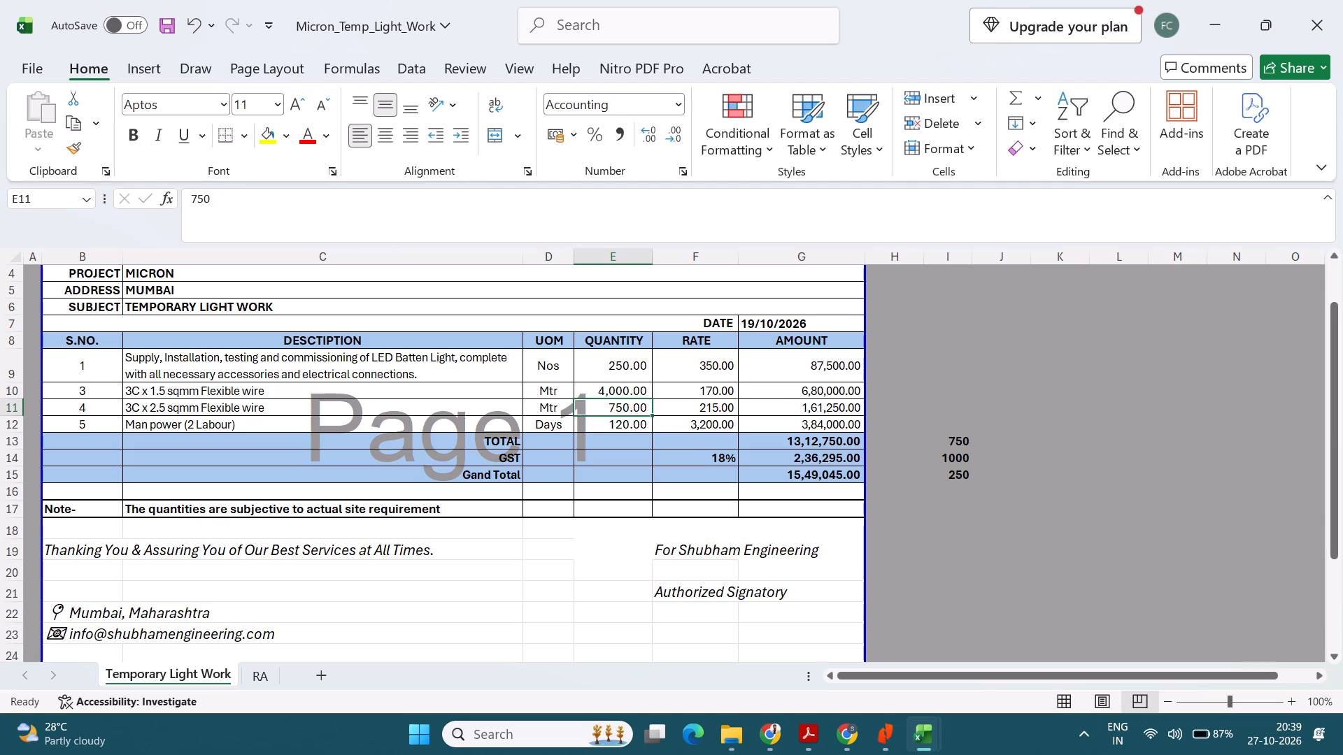
key(Down)
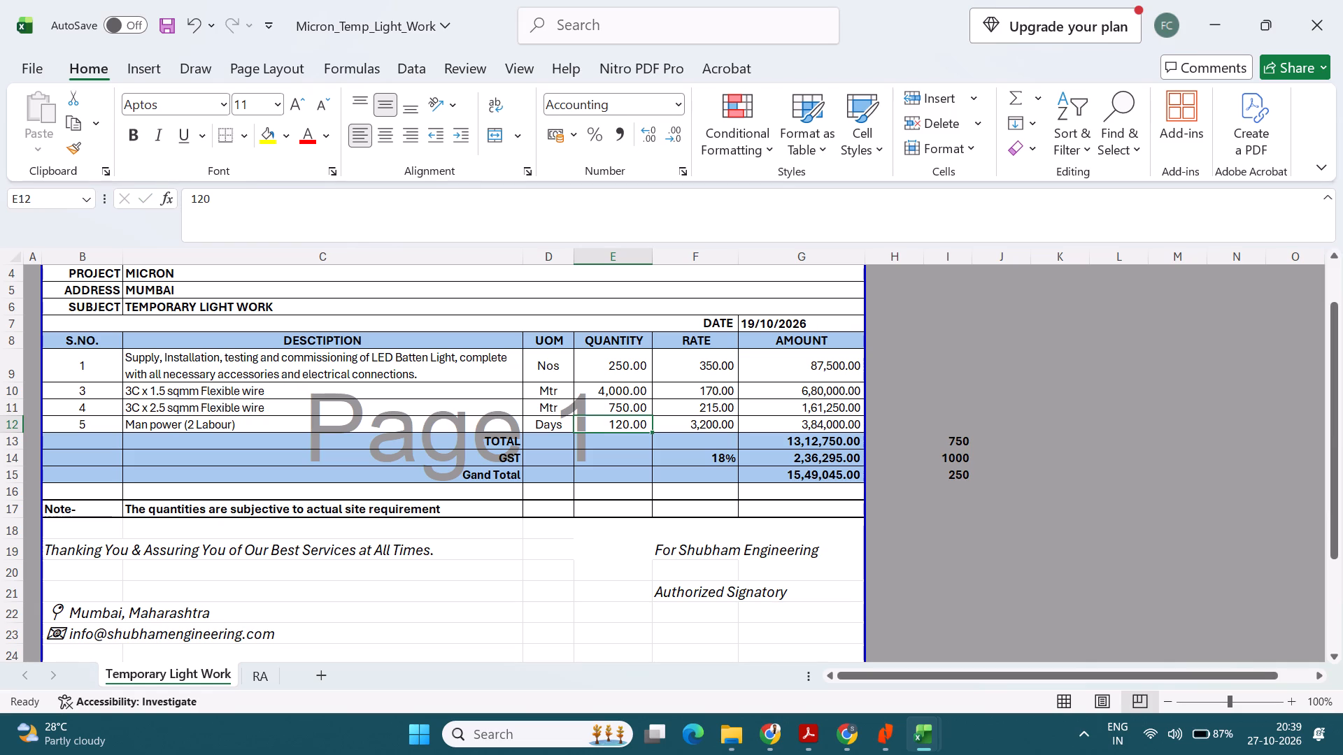
text(60)
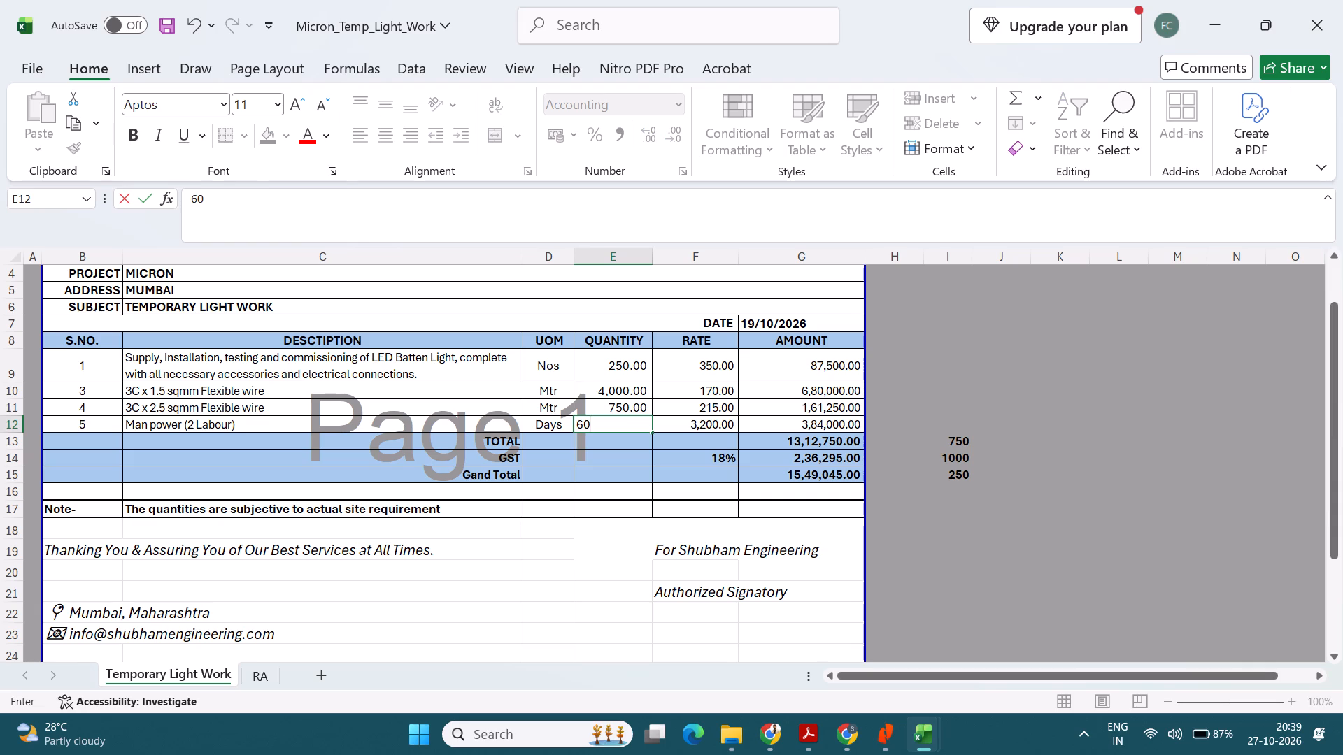
key(Return)
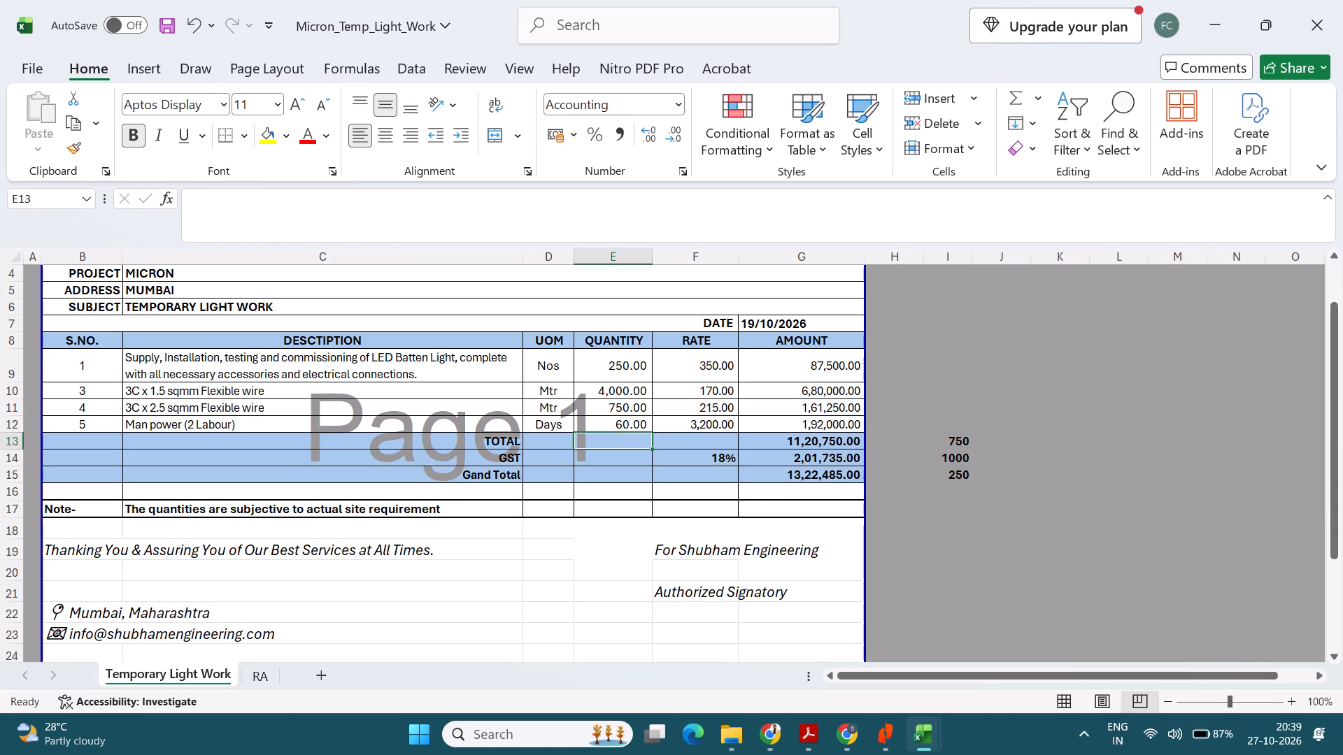
Set the rate of the Man power (2 Labour) item to 1500.
key(Up)
key(Right)
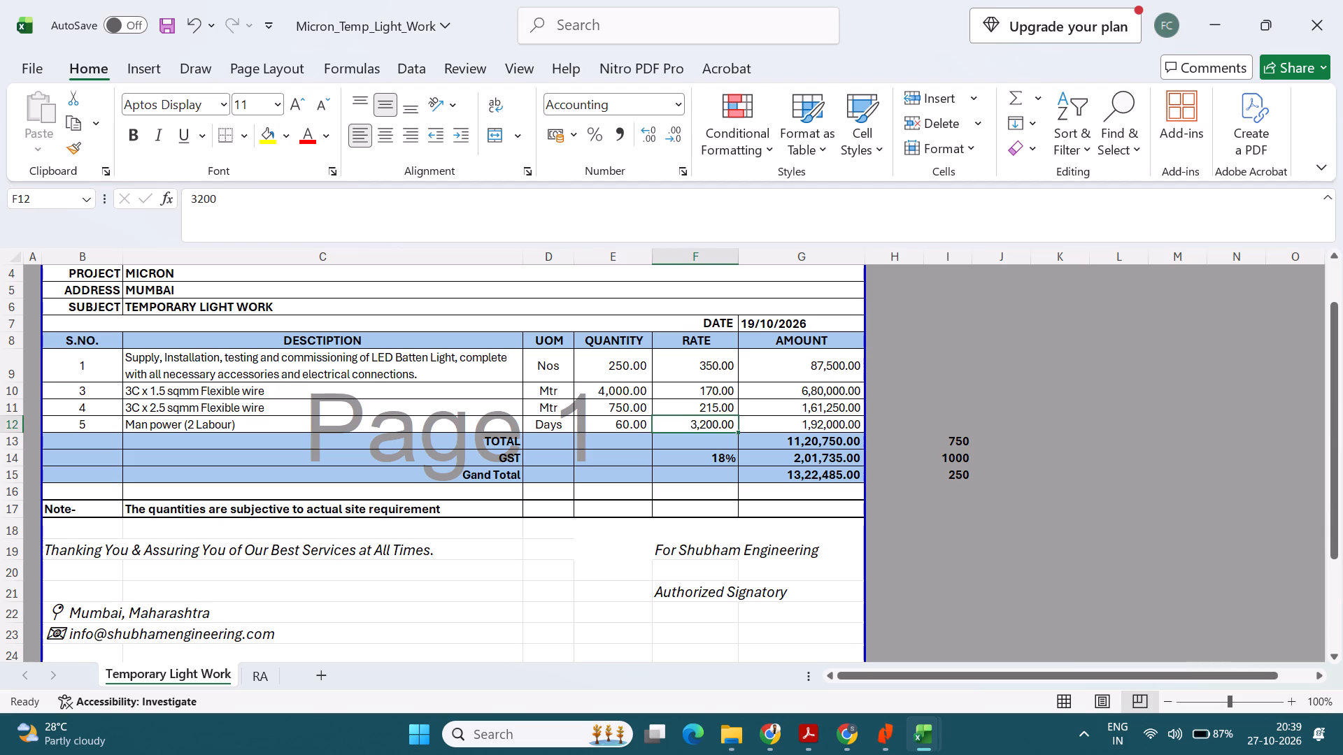
key(1)
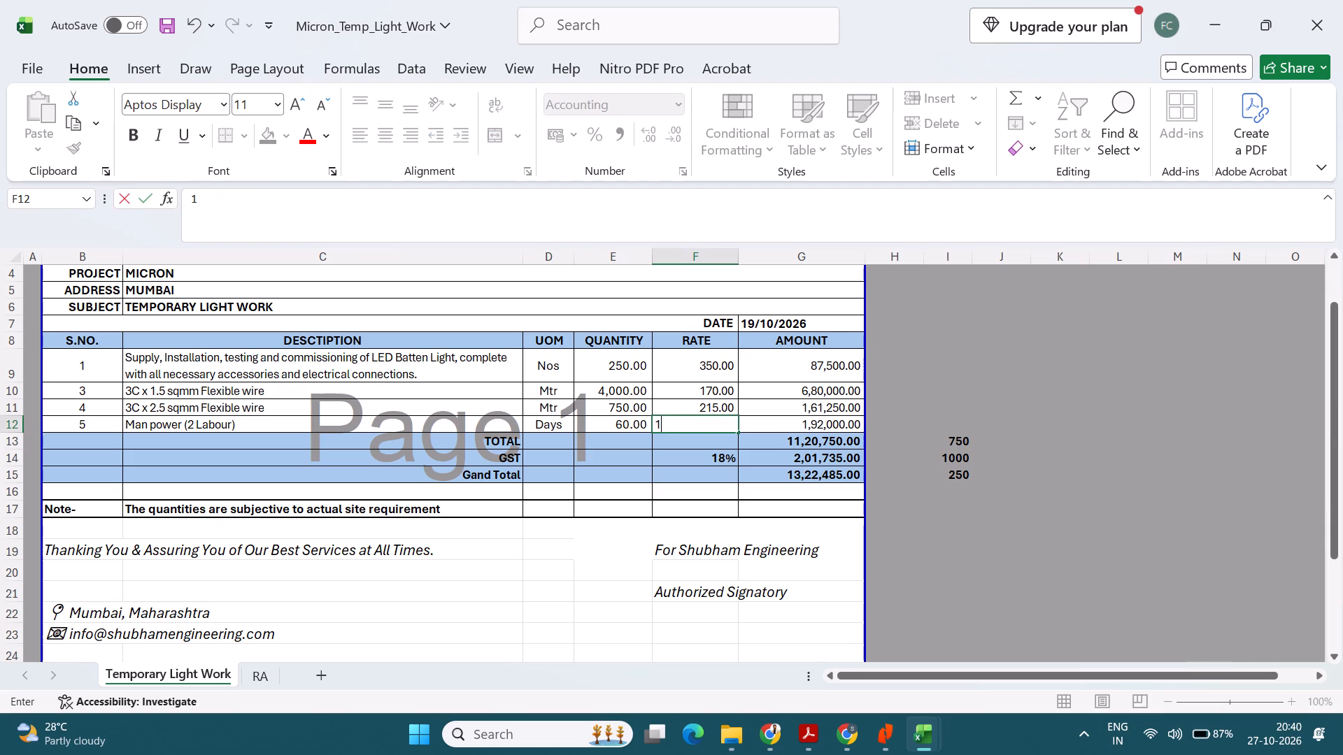
text(500)
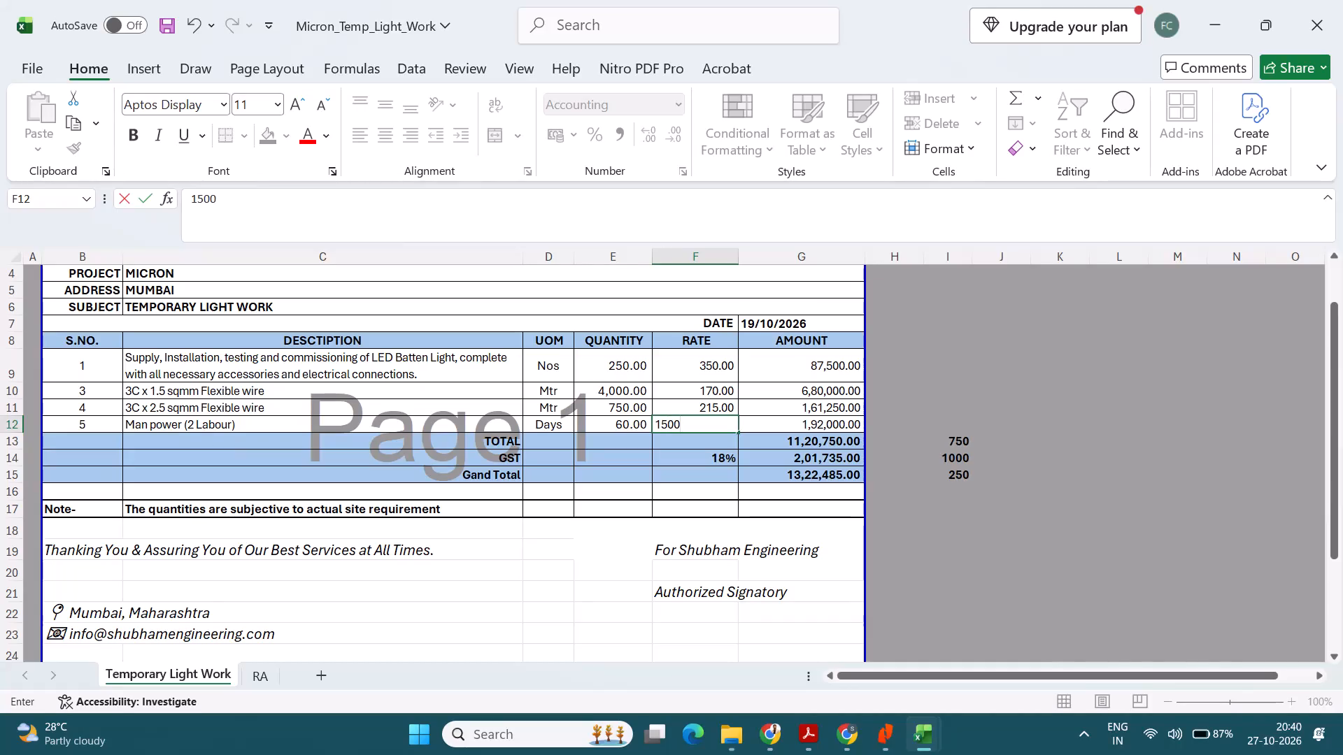
key(Return)
Set the rate of the LED batten light item to 150.
key(Up)
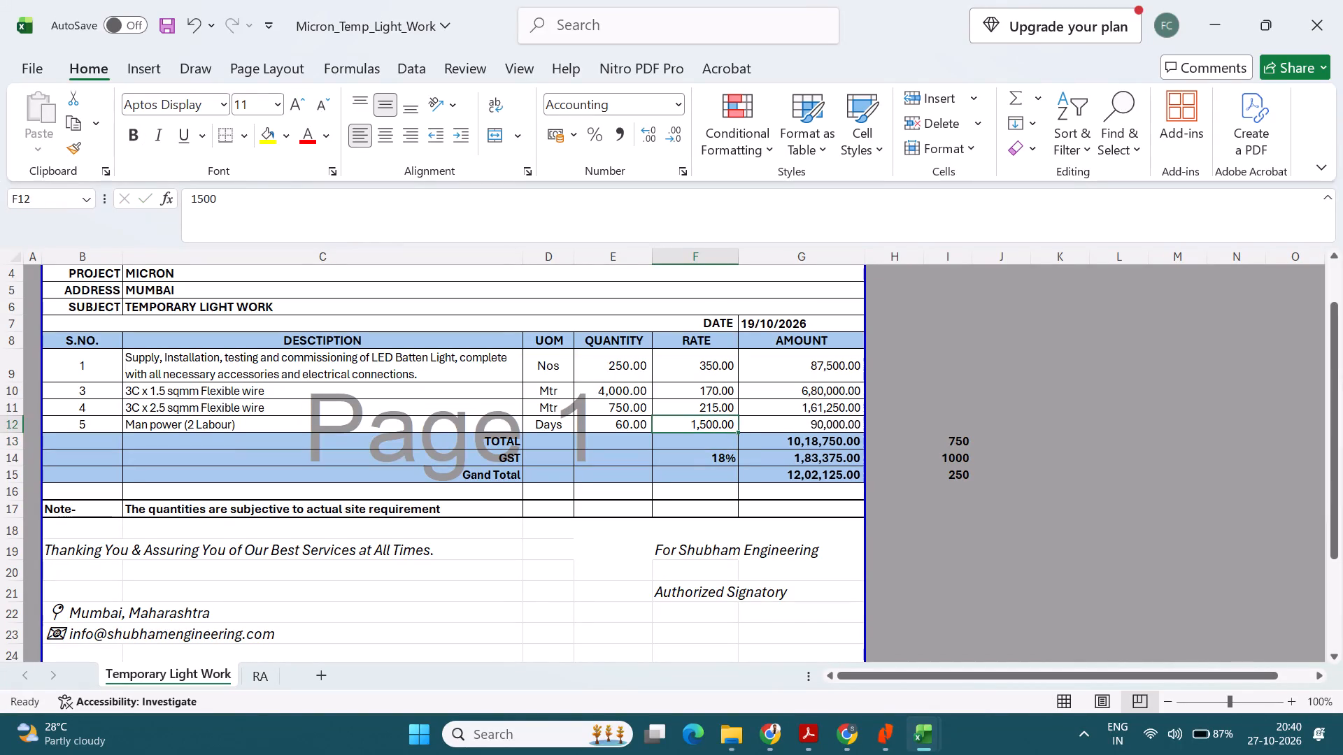
key(Up)
key(Up)
key(Up)
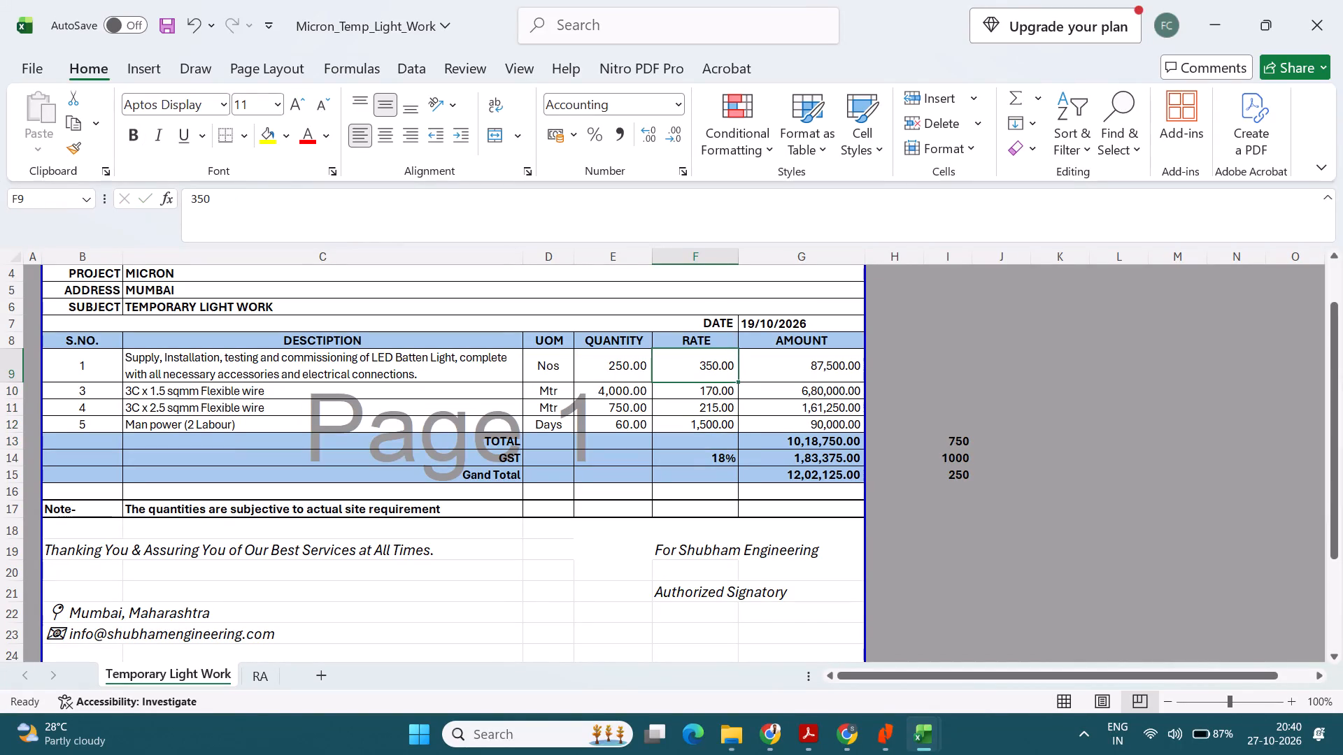
text(150)
key(Return)
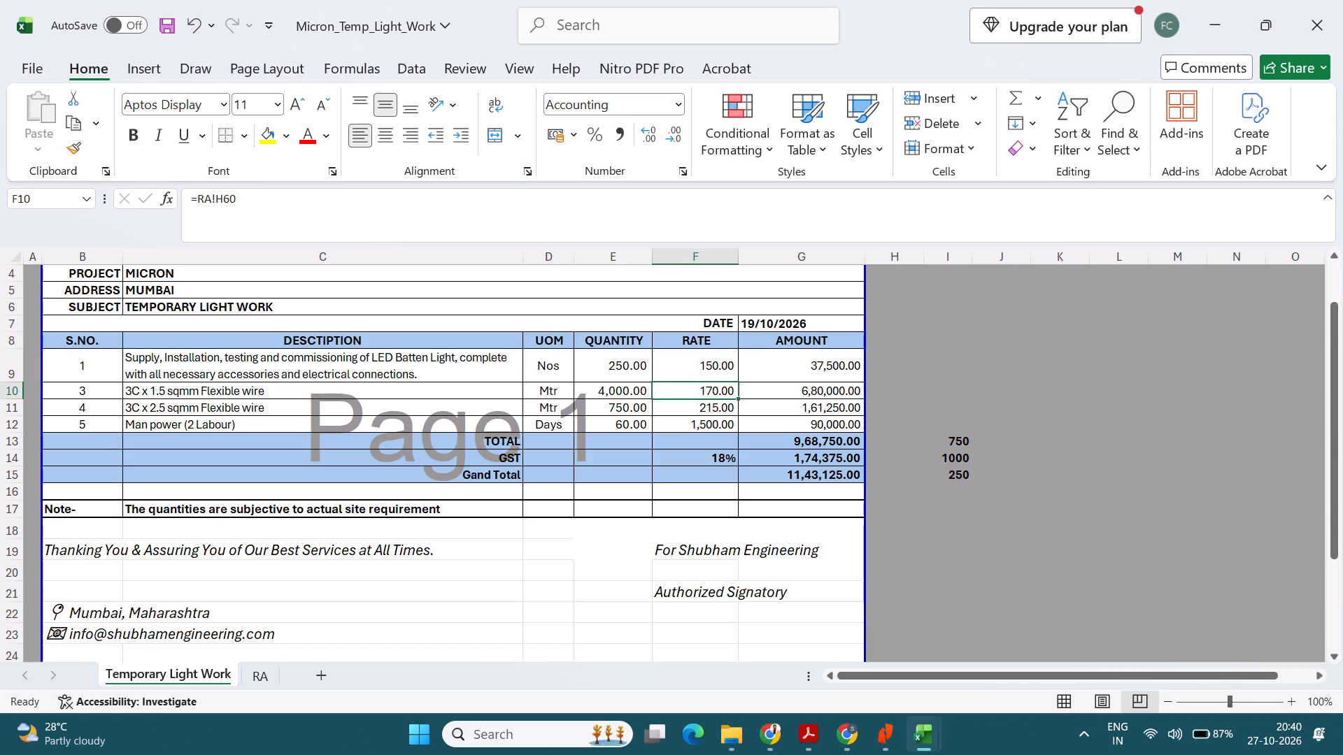
Replace the flexible wire rates with 110 for 3C x 1.5 sqmm and 145 for 3C x 2.5 sqmm.
text(110)
key(Return)
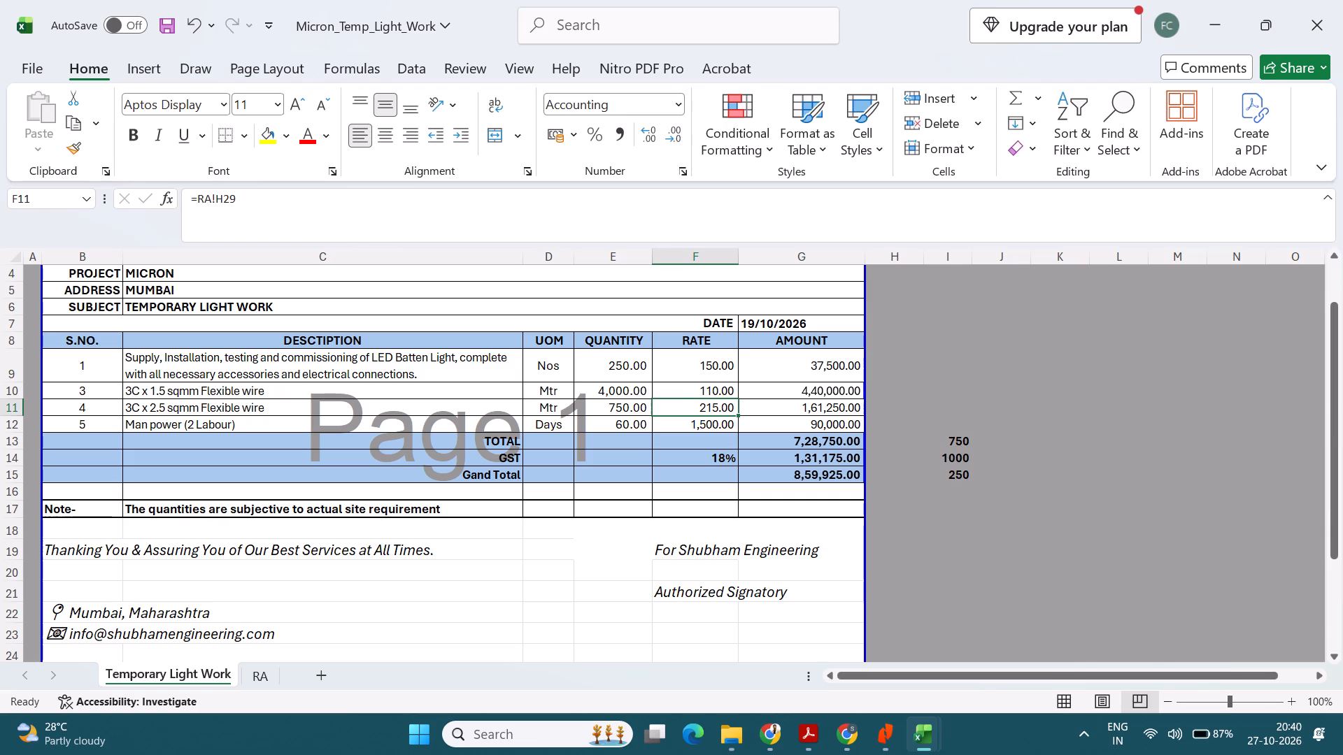
key(1)
text(45)
key(Return)
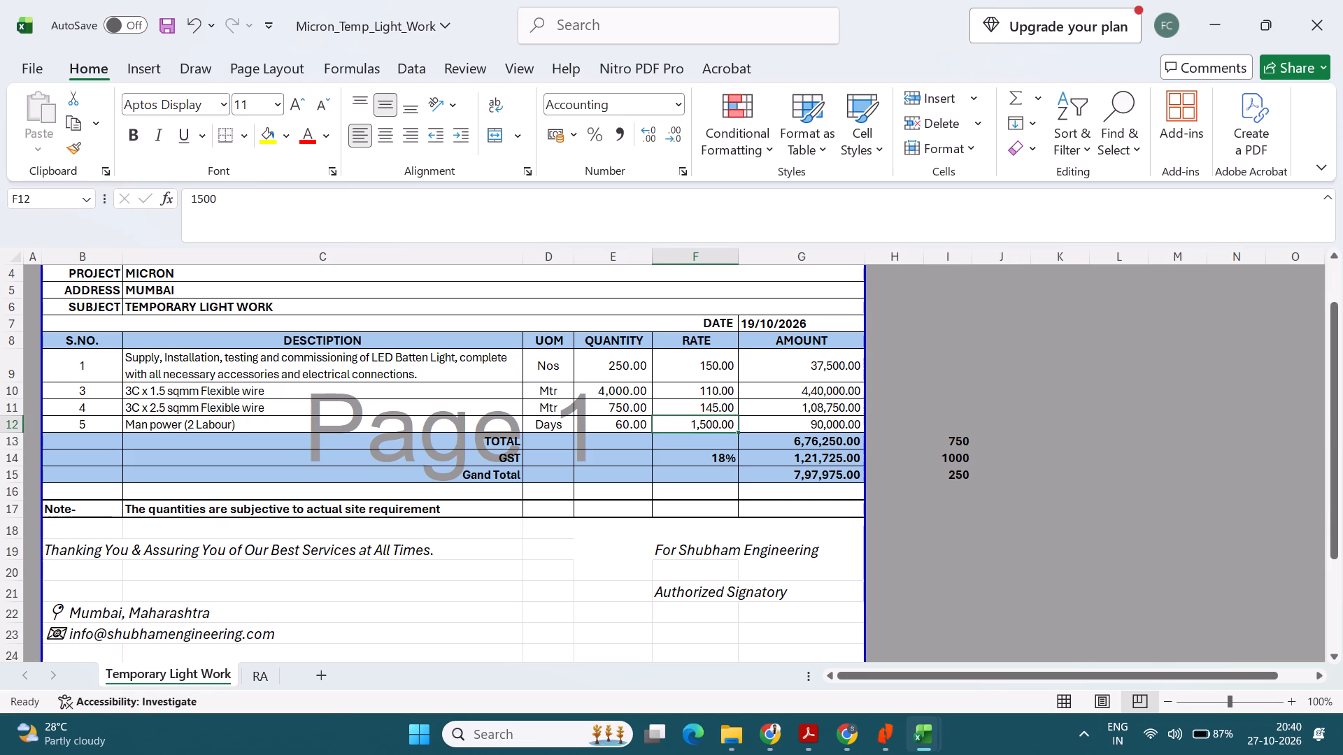
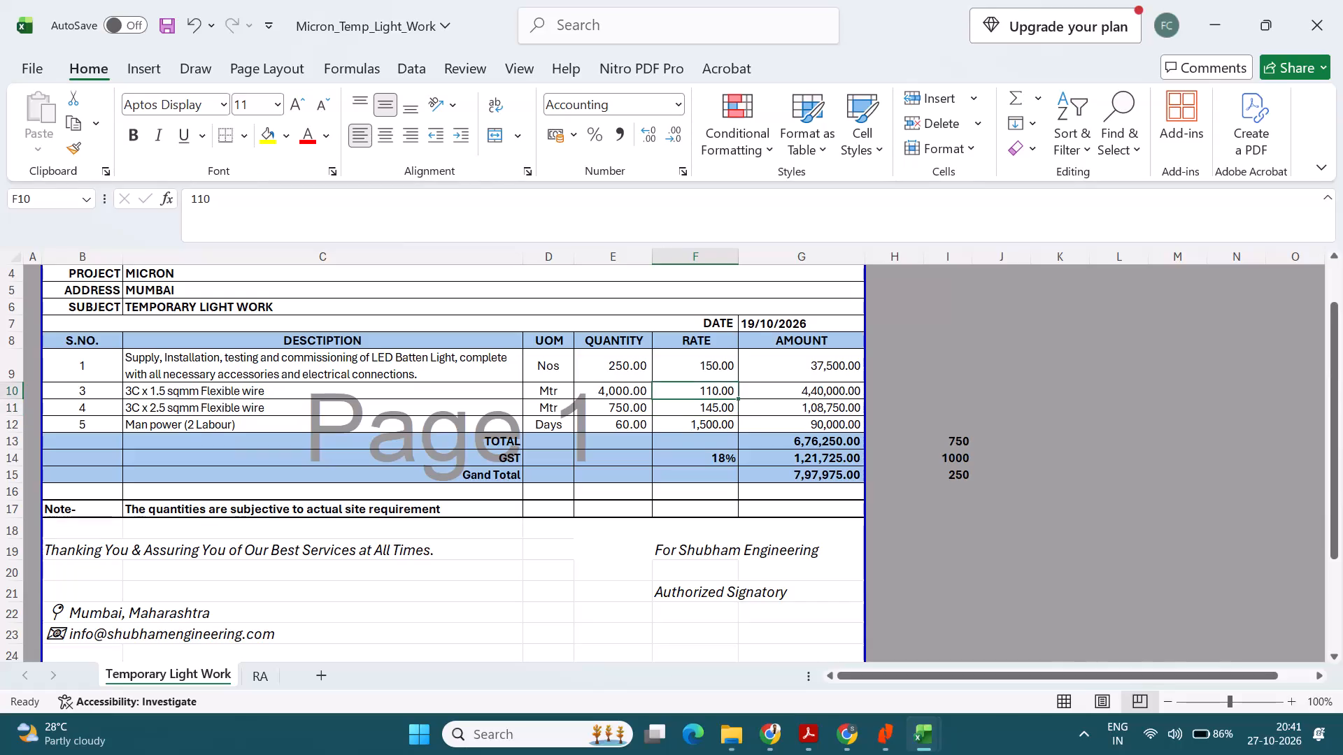
Review the rates and amounts of the flexible wire and man power items in the temporary light work quotation.
key(Down)
key(Down)
key(Up)
key(Down)
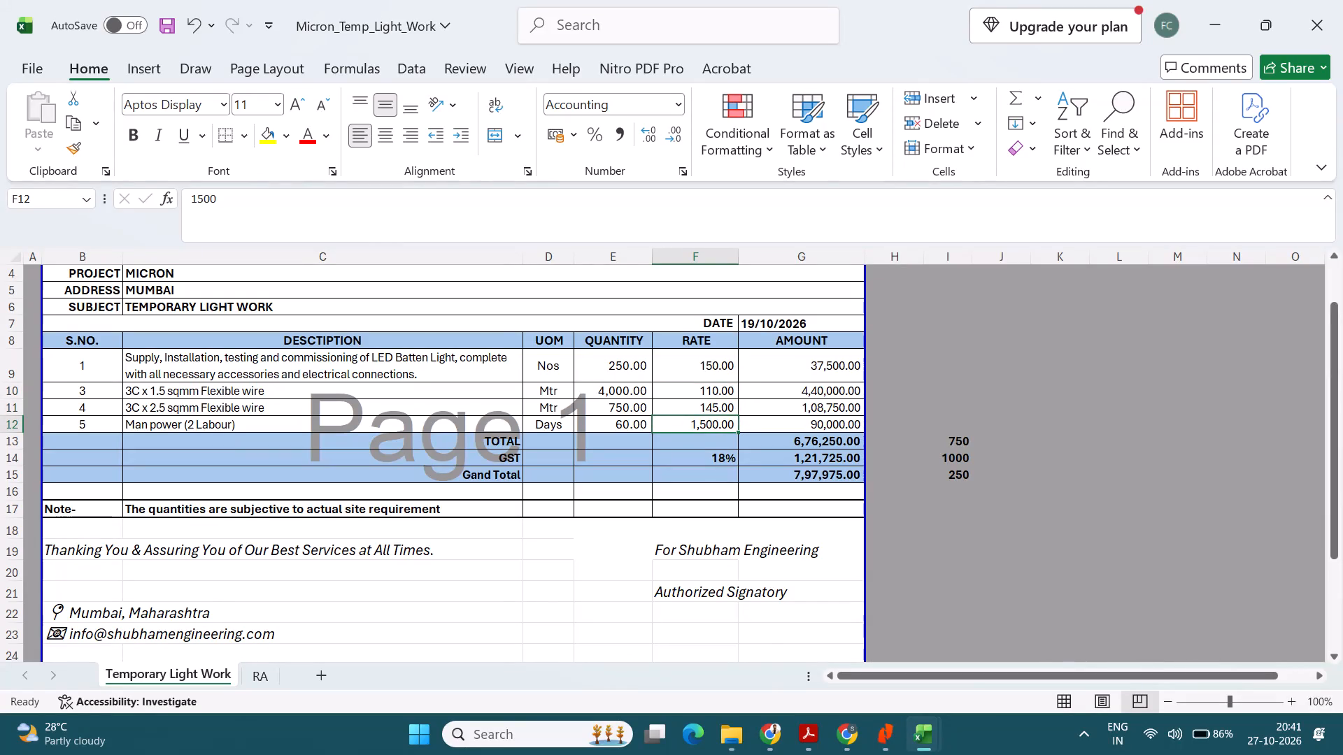
key(Up)
key(Right)
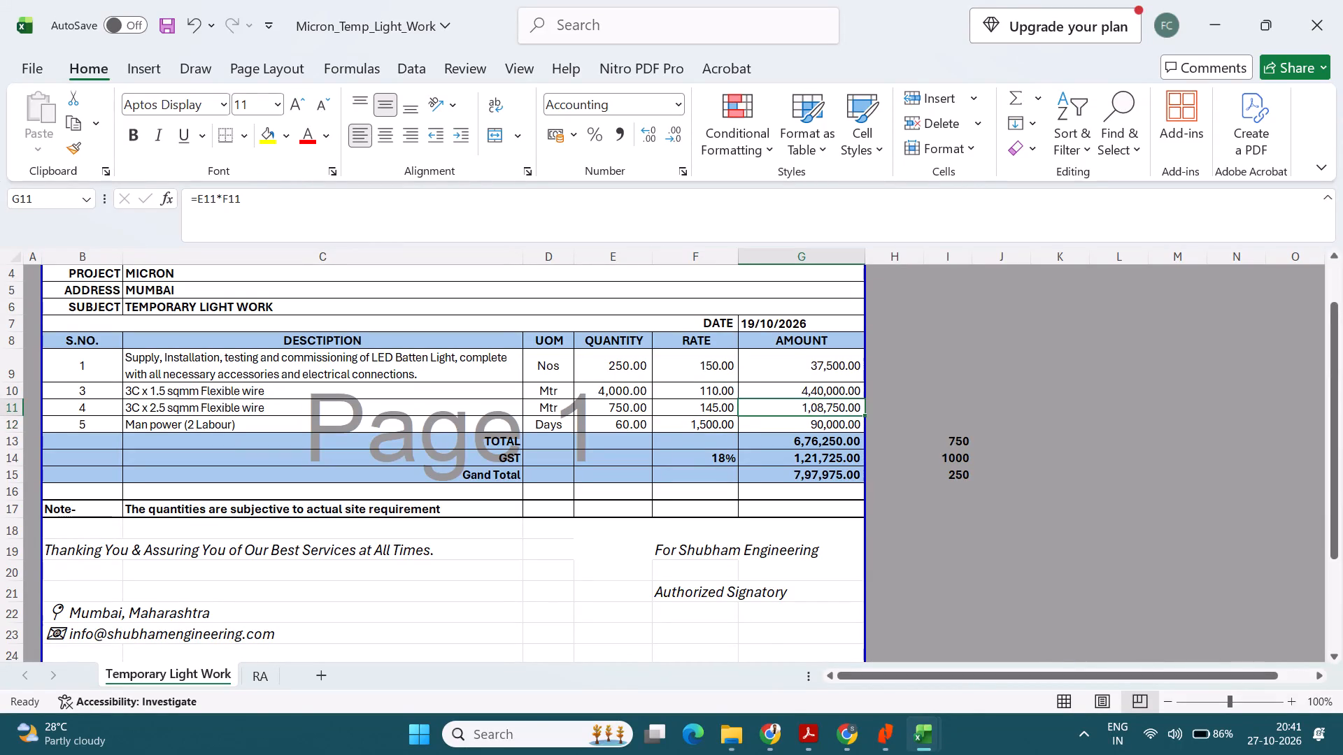
key(Down)
key(Left)
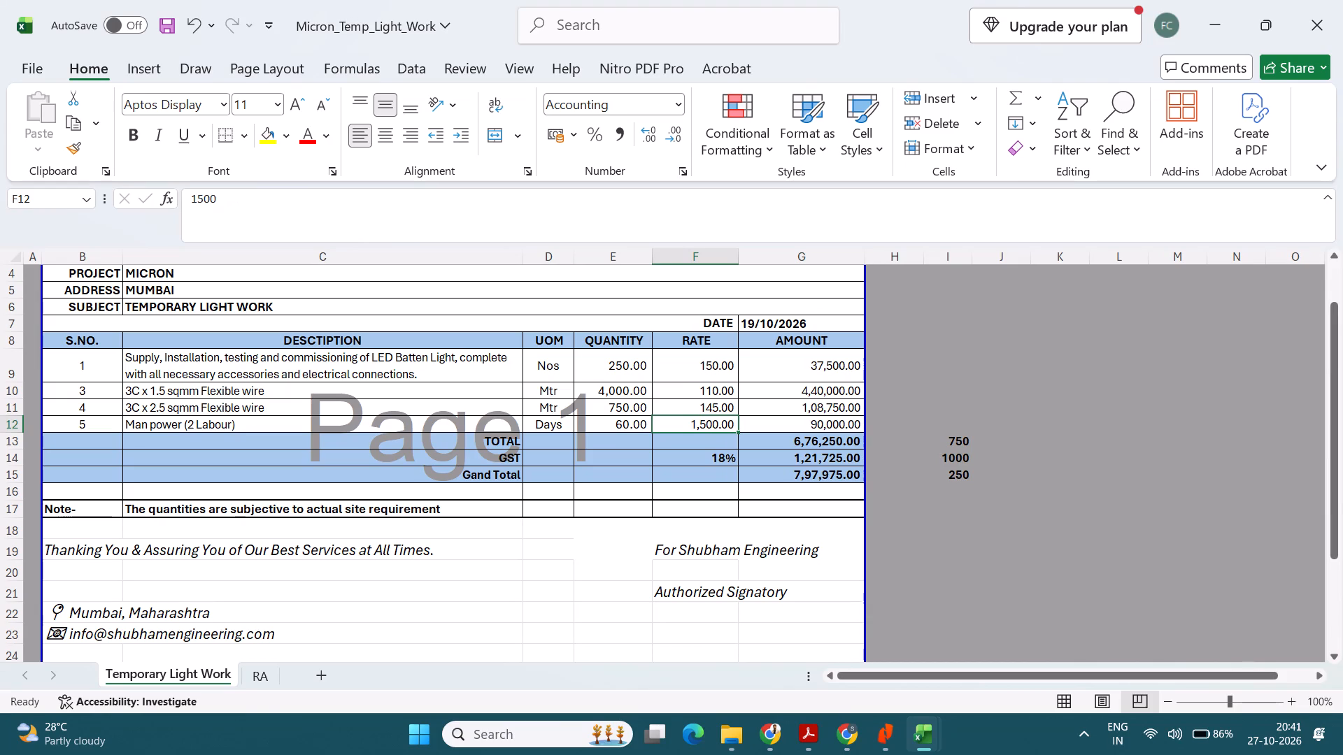
key(Down)
key(Up)
key(Up)
key(Down)
key(Up)
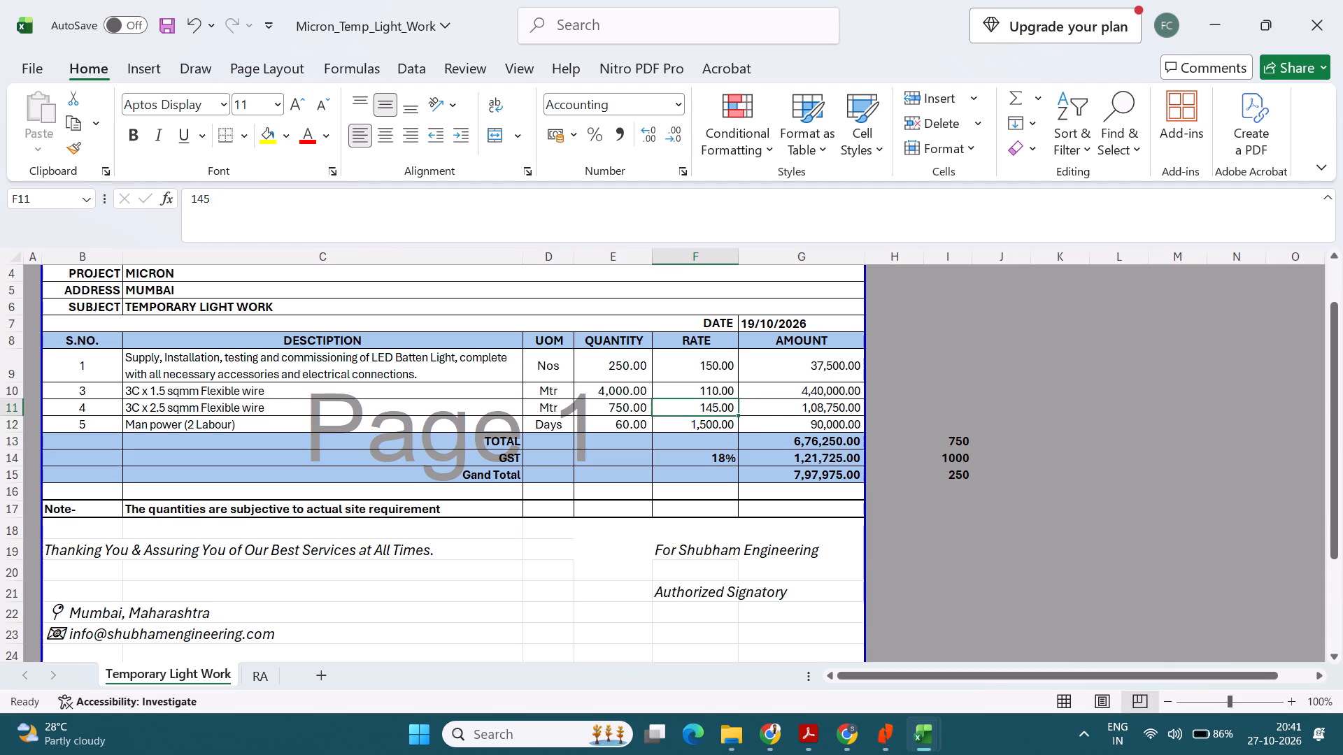
key(Down)
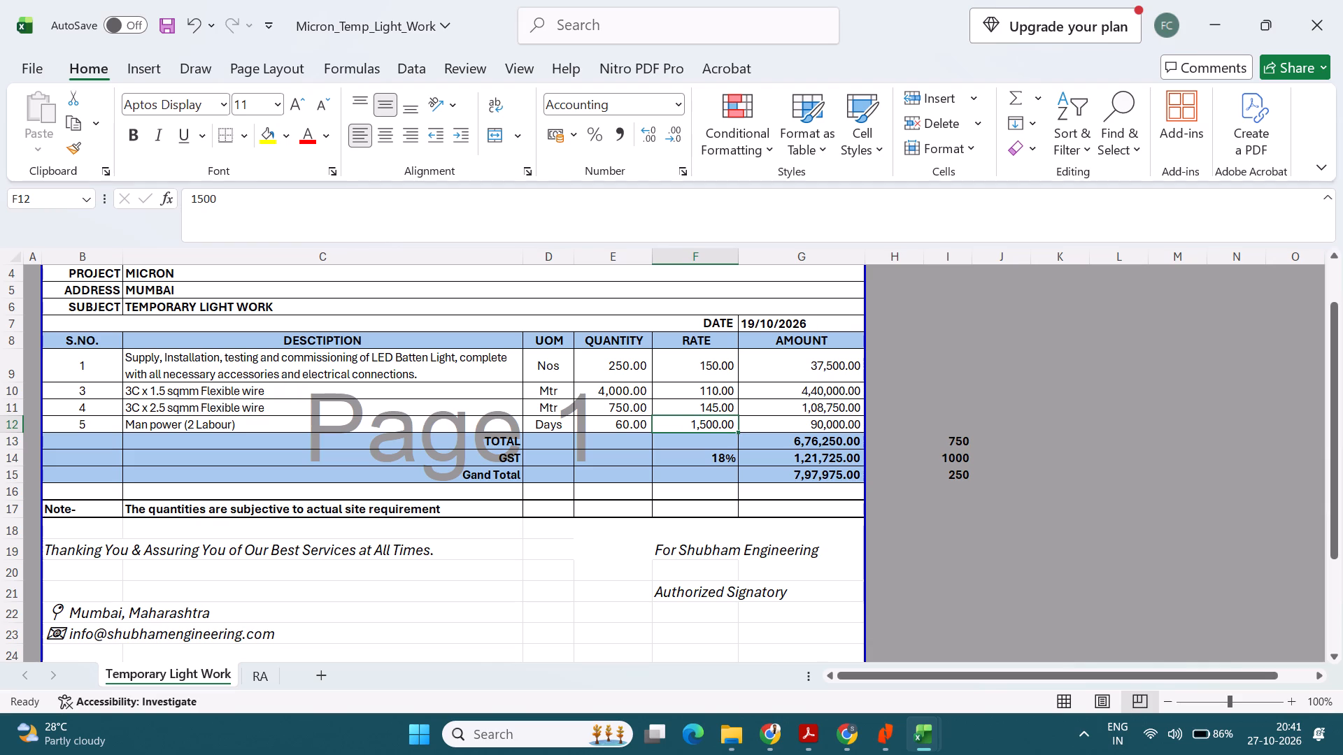
Check the unit, quantity, rate and amount of the Man power (2 Labour) item.
key(Left)
key(Left)
key(Right)
key(Right)
key(Left)
key(Left)
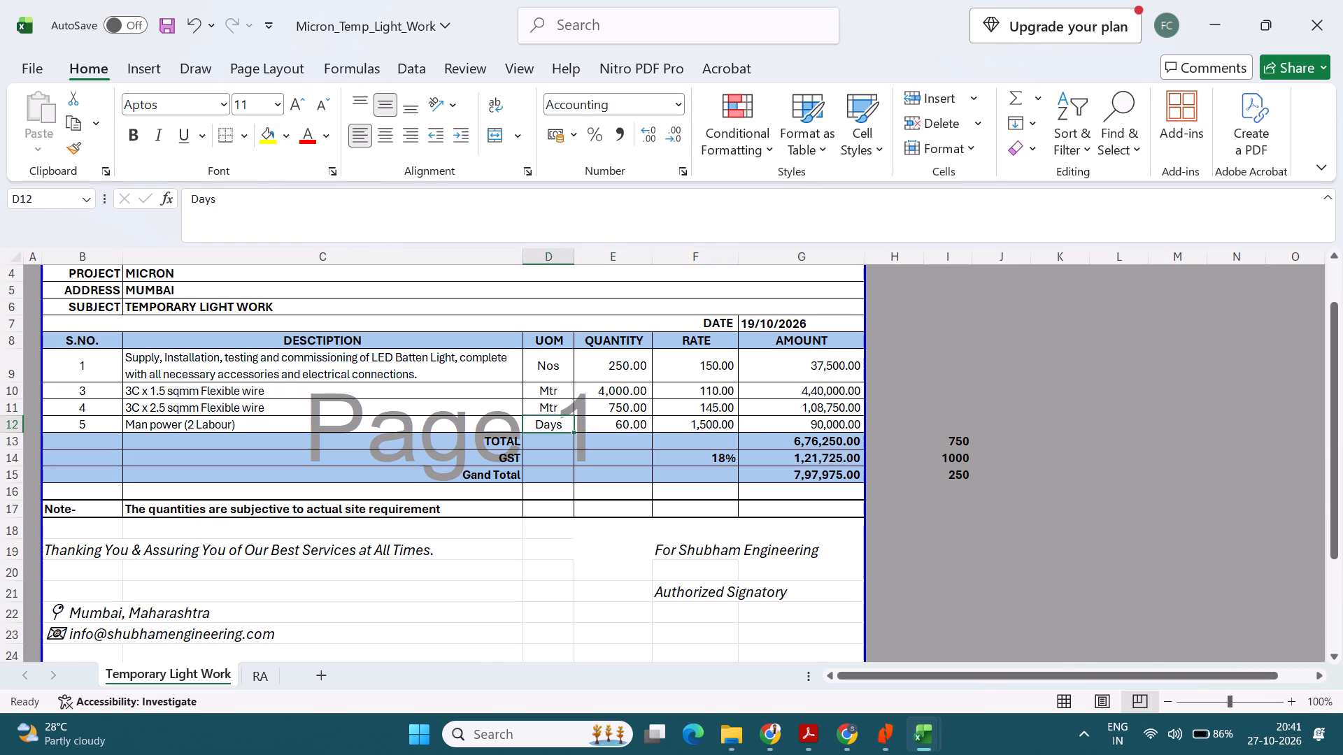
key(Right)
key(Right)
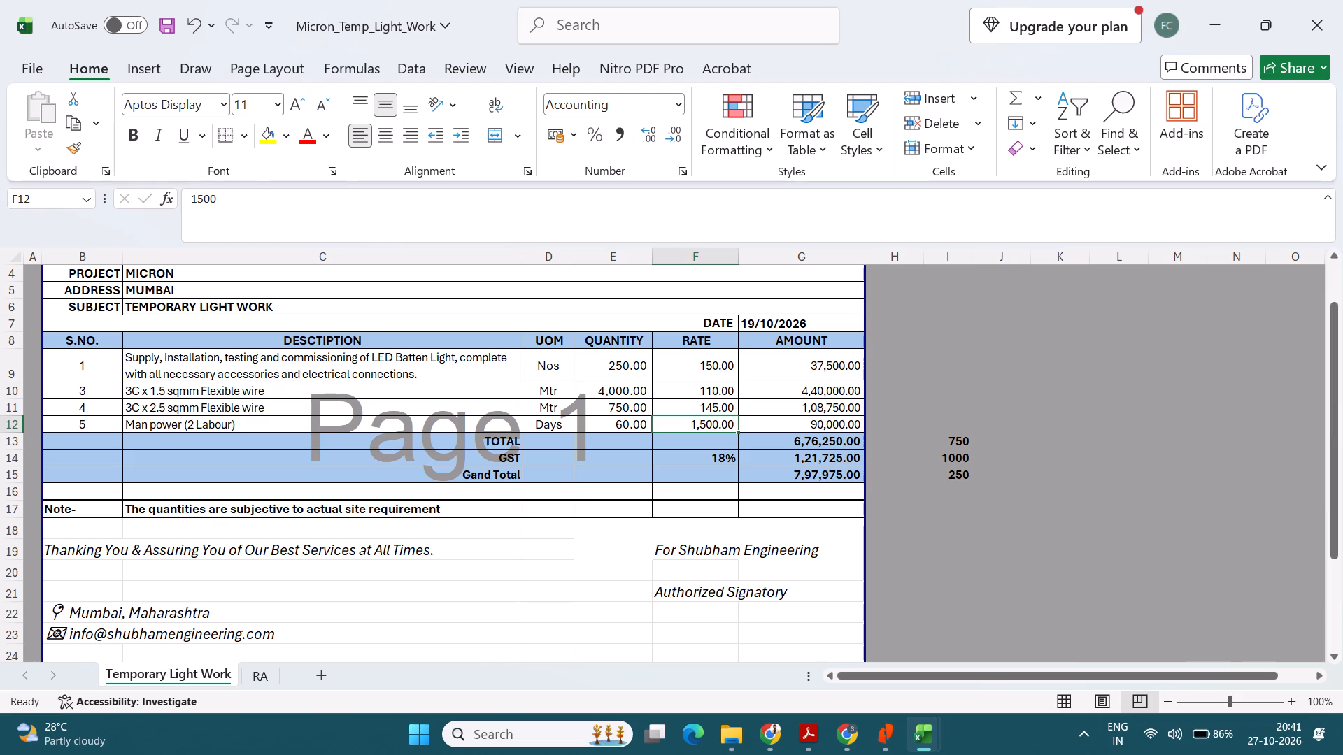
key(Left)
key(Right)
key(Right)
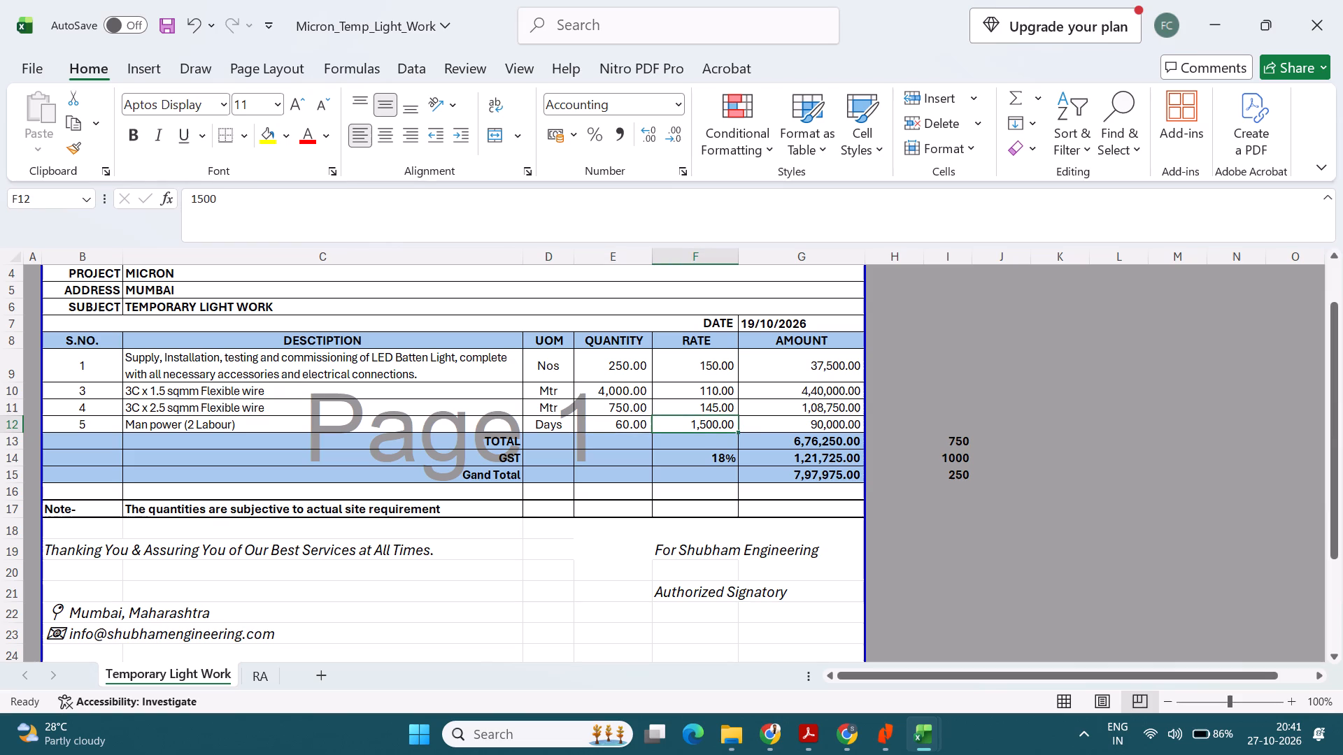
key(Left)
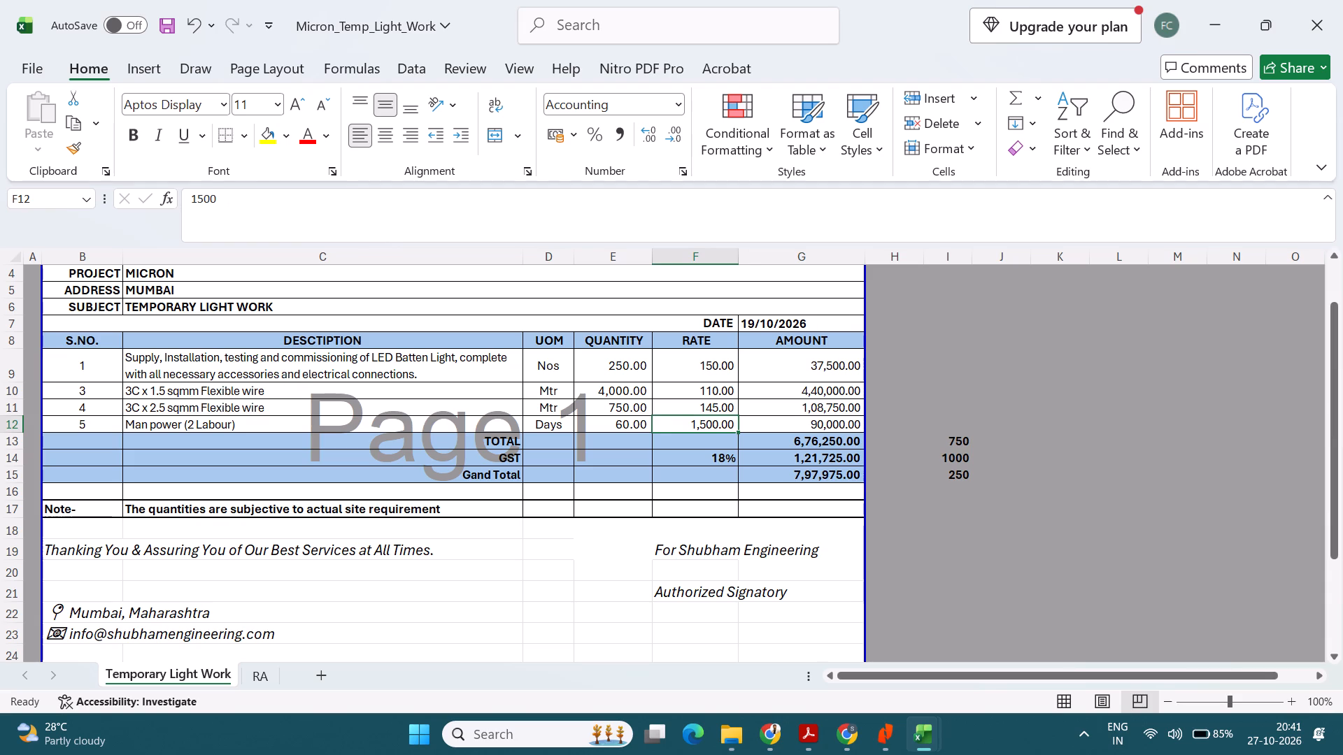
key(Left)
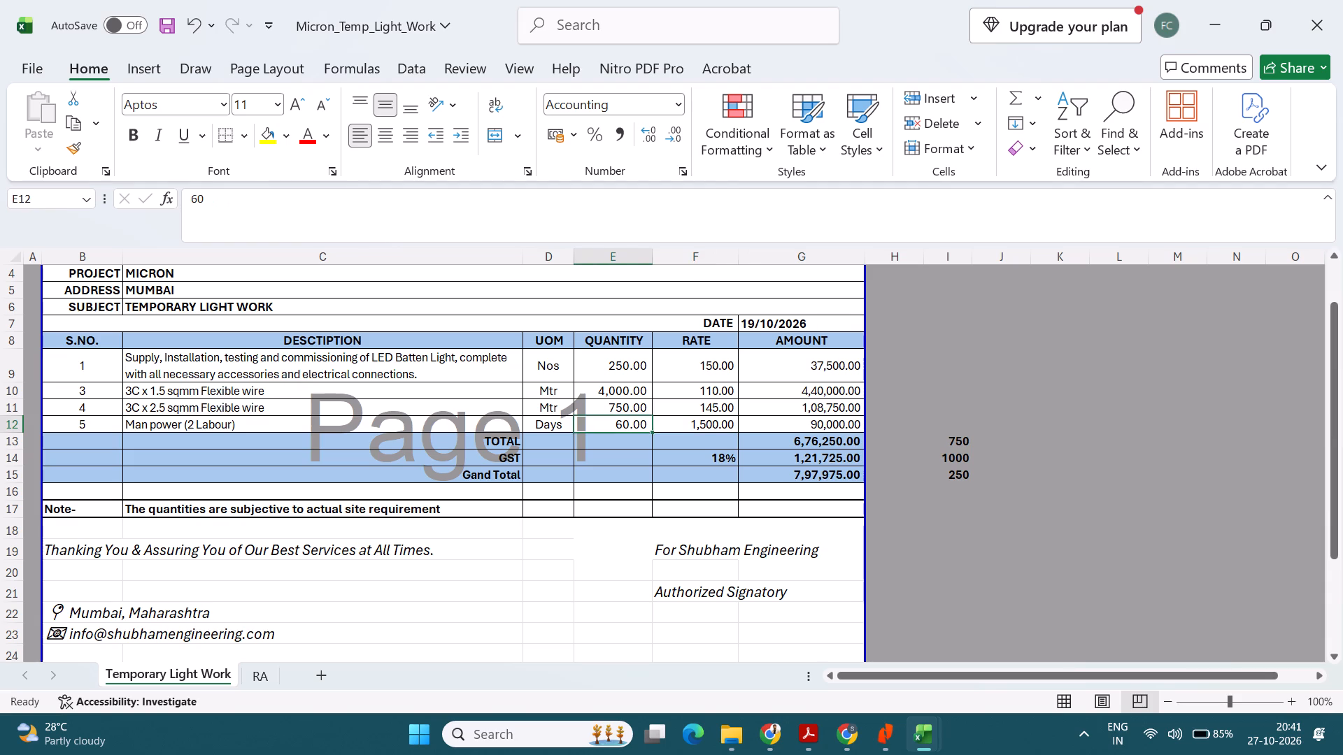
key(Right)
key(Right)
key(Left)
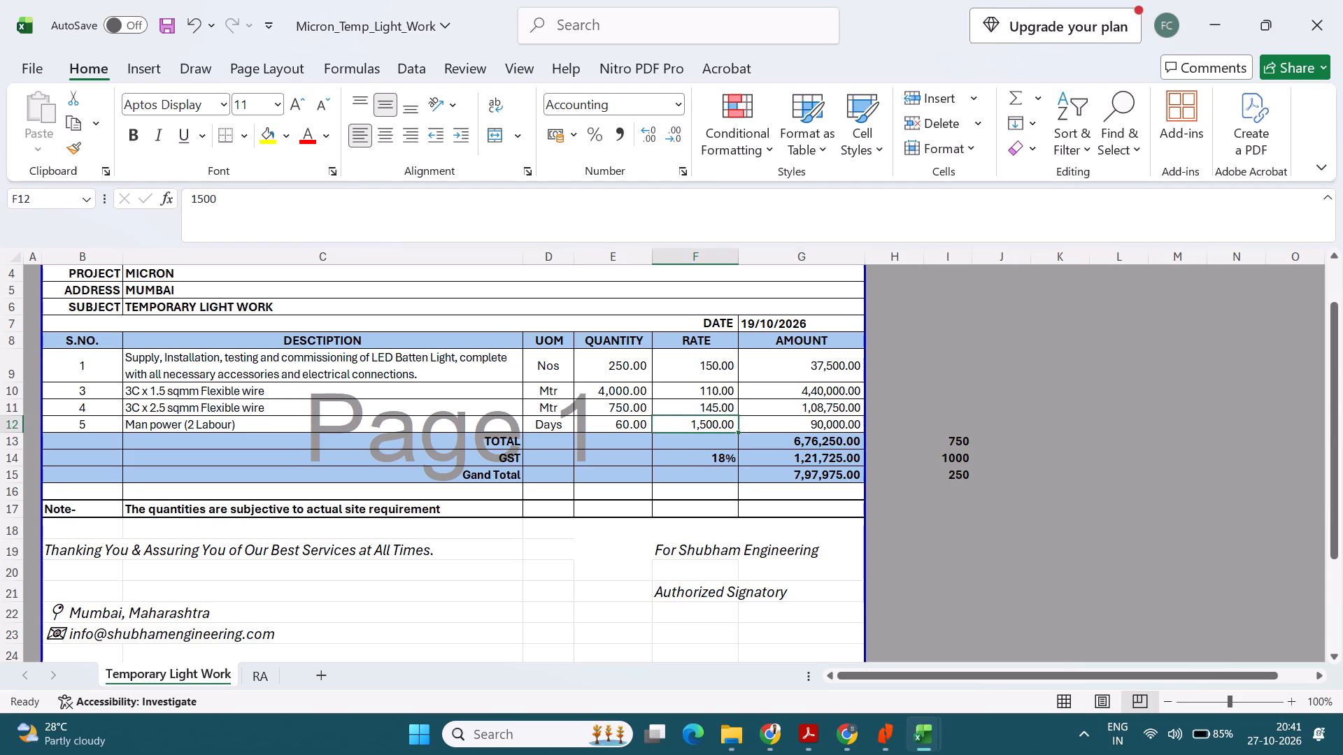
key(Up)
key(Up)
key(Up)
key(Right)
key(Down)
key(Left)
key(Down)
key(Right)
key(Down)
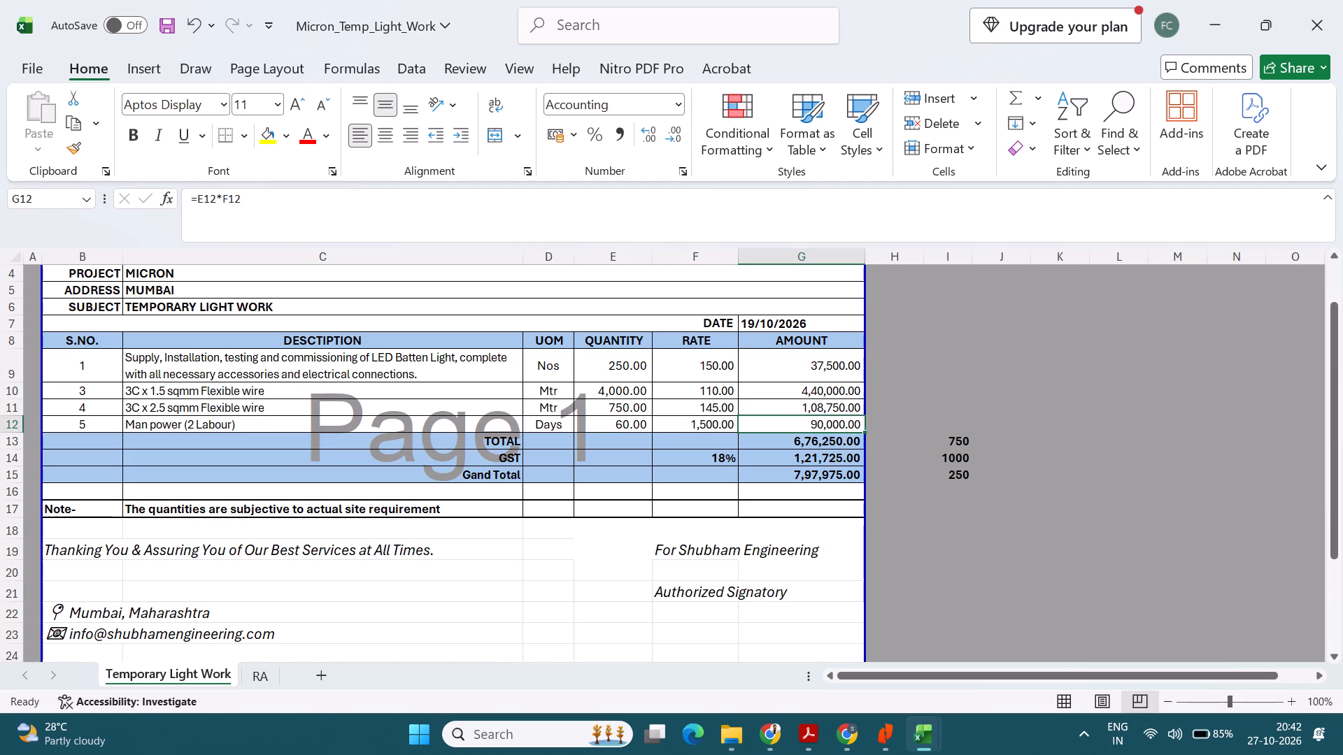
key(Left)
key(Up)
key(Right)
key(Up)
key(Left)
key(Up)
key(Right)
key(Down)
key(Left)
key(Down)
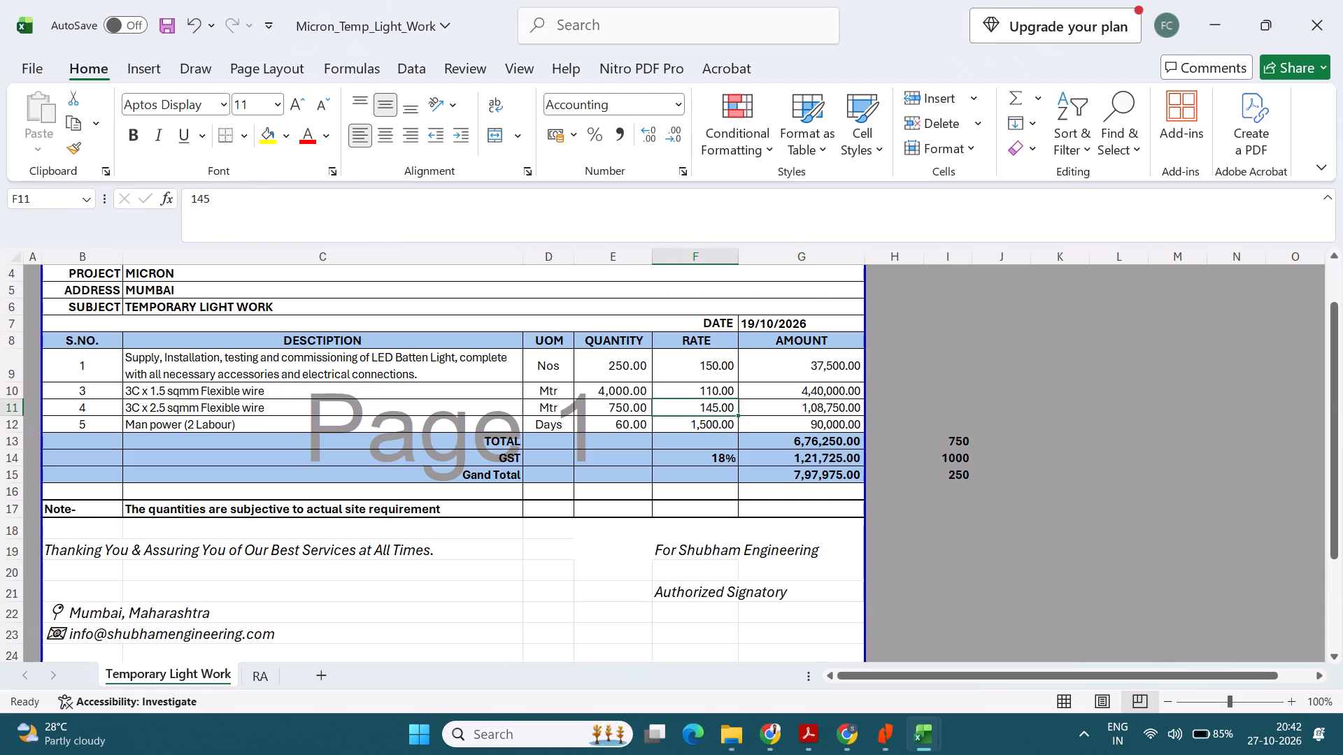
Switch to the Micron_Cable_tray for High Side workbook and examine the ladder cable tray and beam clamp quantities, rates and amounts.
key(alt+Tab)
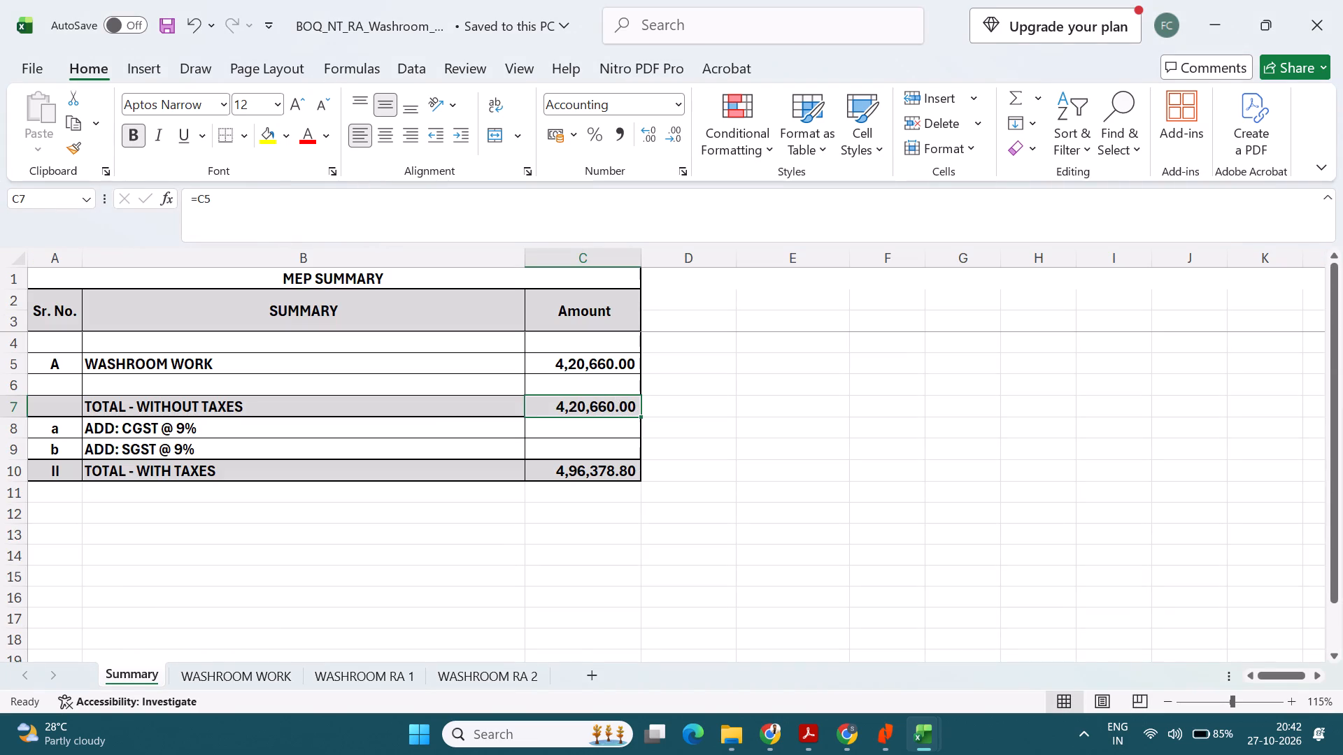
key(alt+Tab)
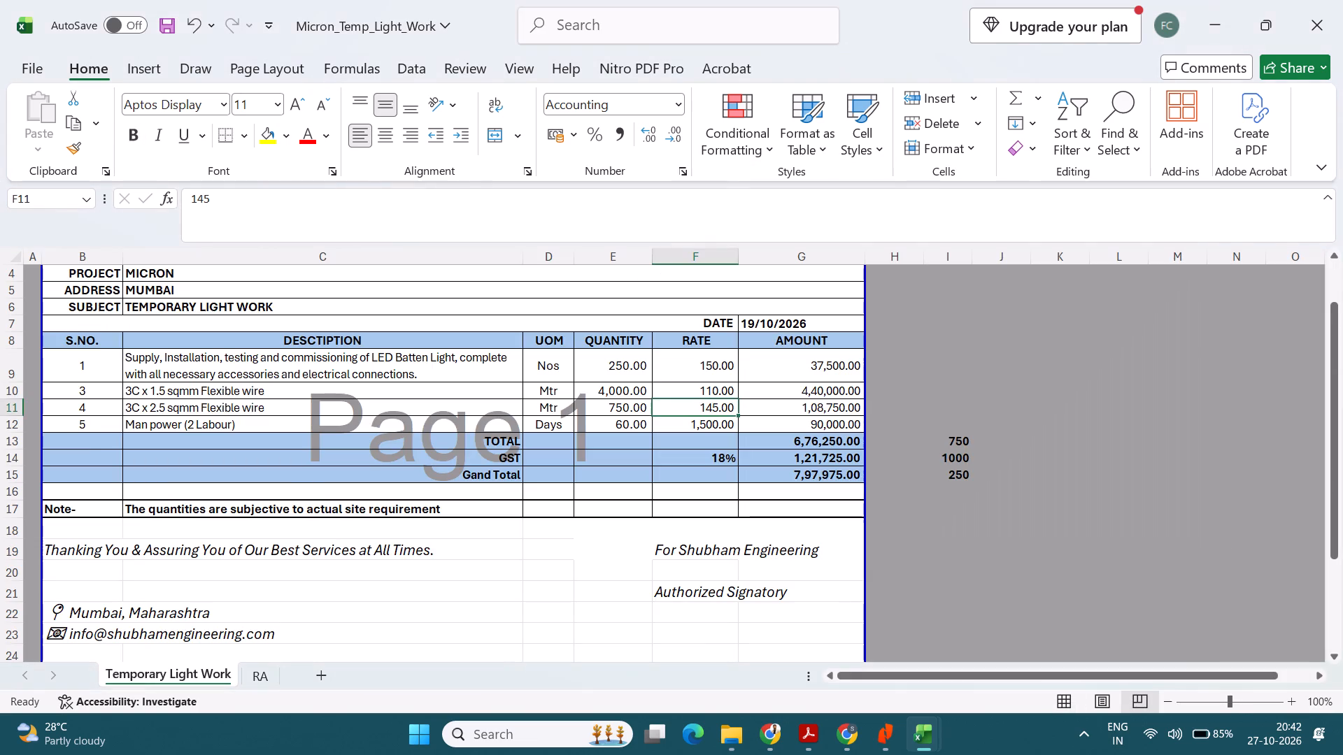
key(alt+Tab)
key(alt+Tab)
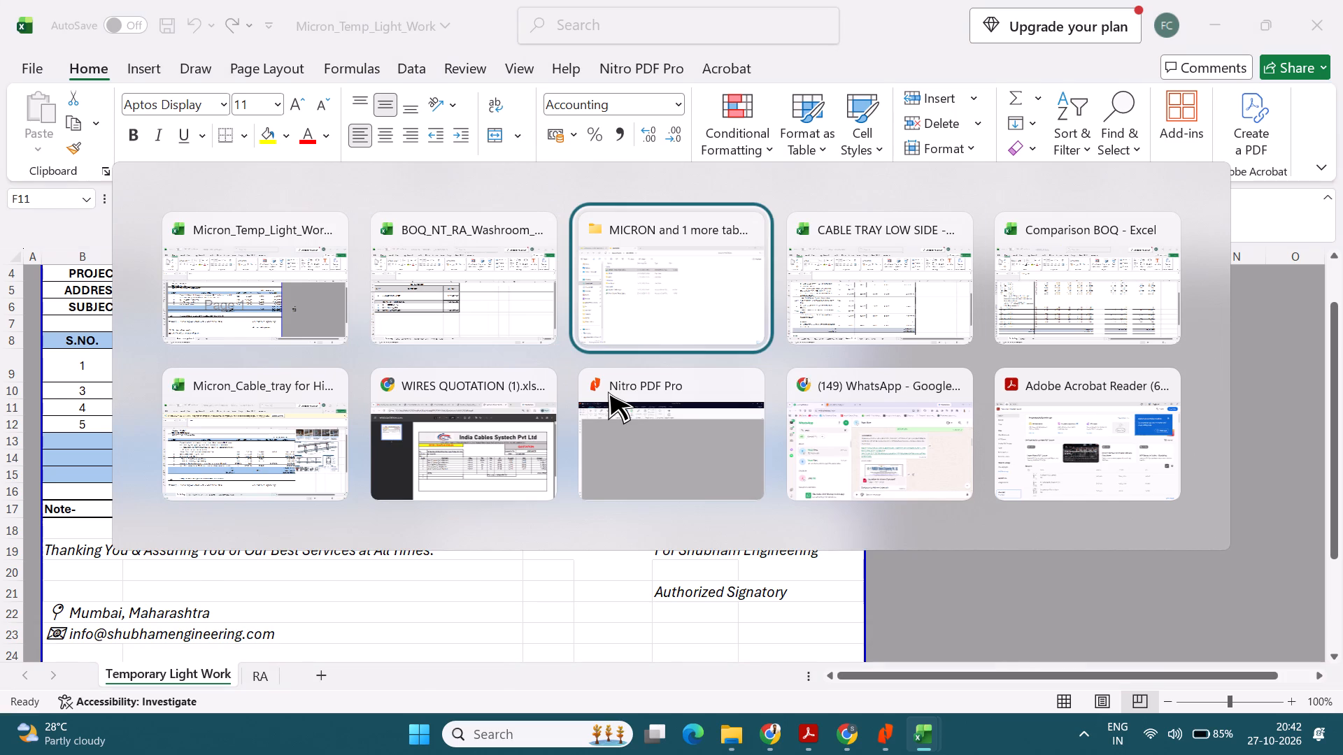
key(alt+Tab)
key(alt+Tab)
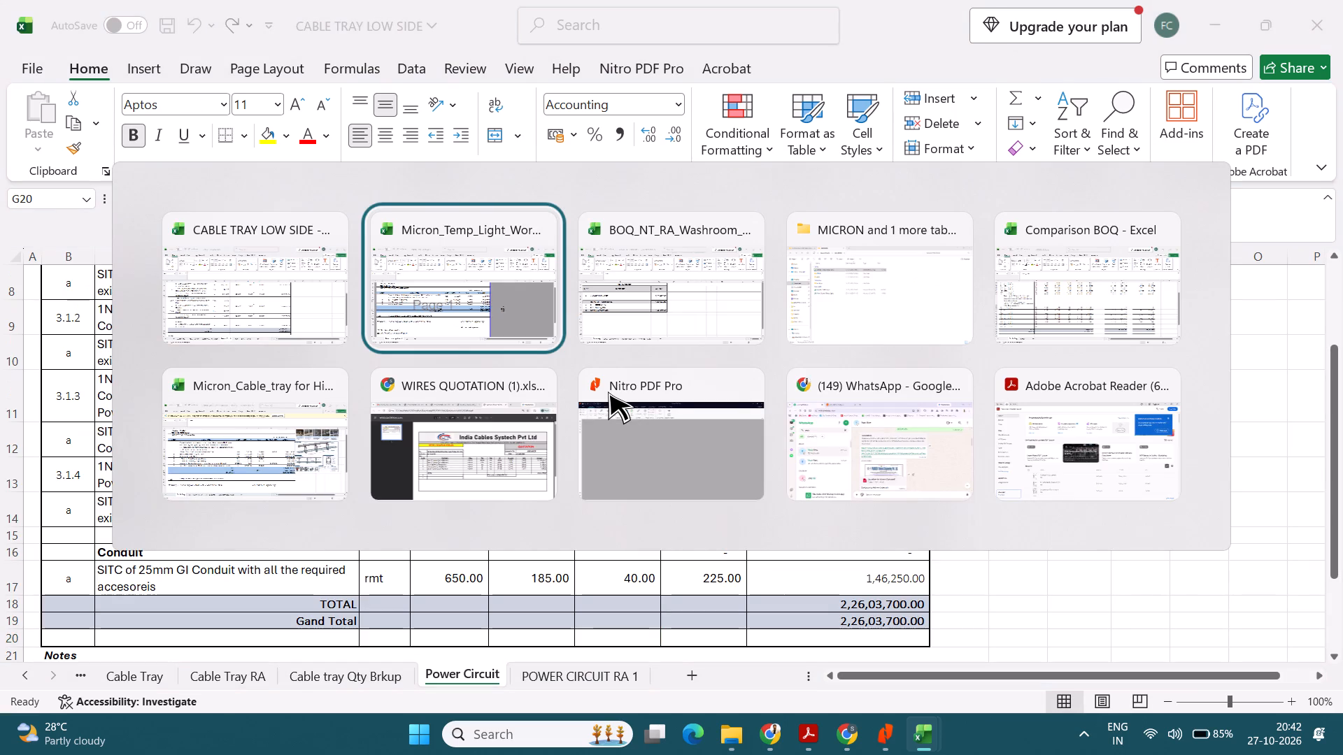
key(alt+Tab)
key(alt+Tab)
key(alt+Tab)
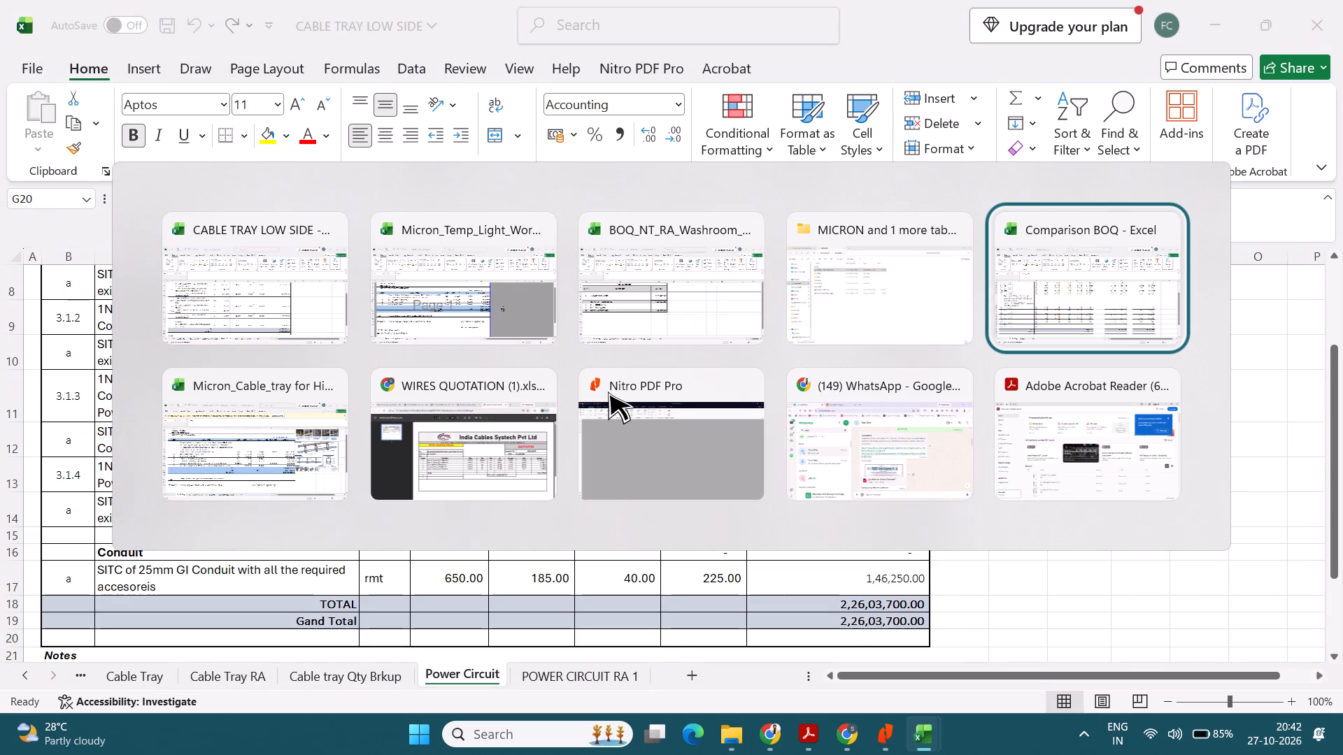
key(alt+Tab)
key(Down)
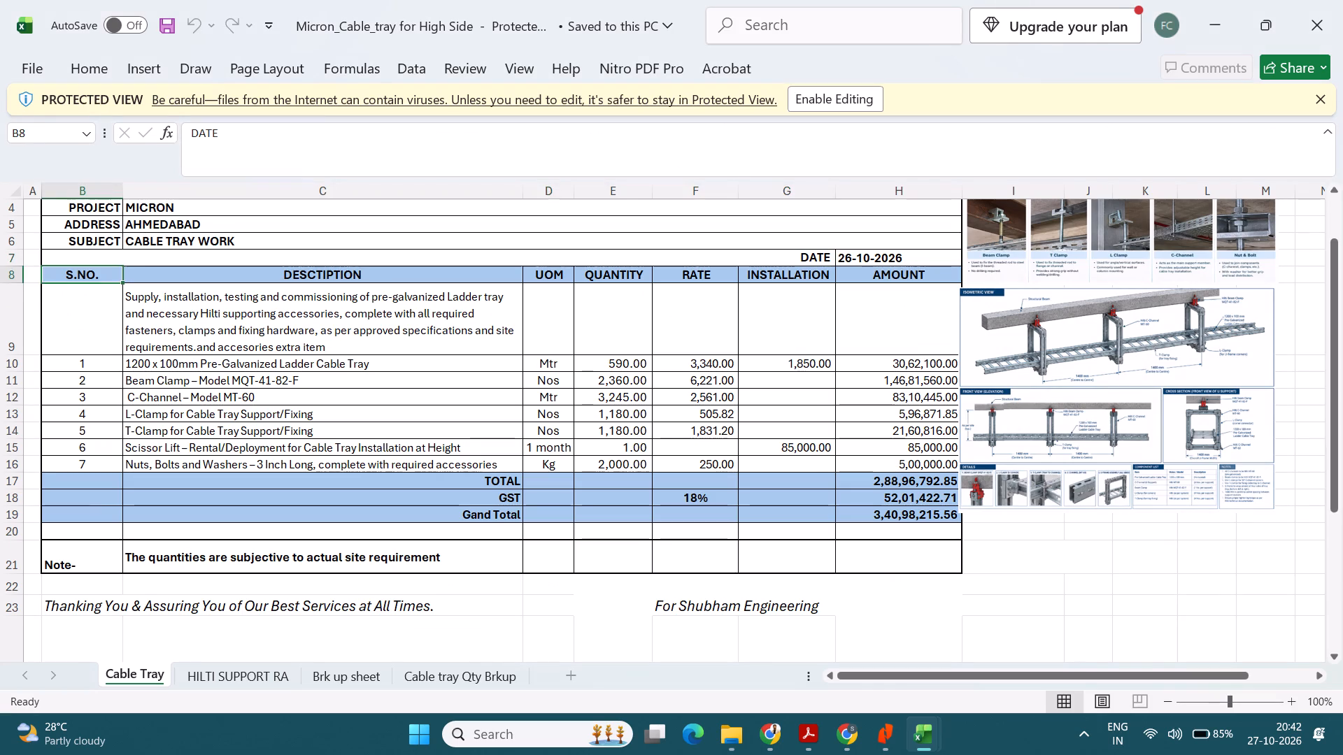
key(Down)
key(Right)
key(Down)
key(Right)
key(Down)
key(Right)
key(Up)
key(Right)
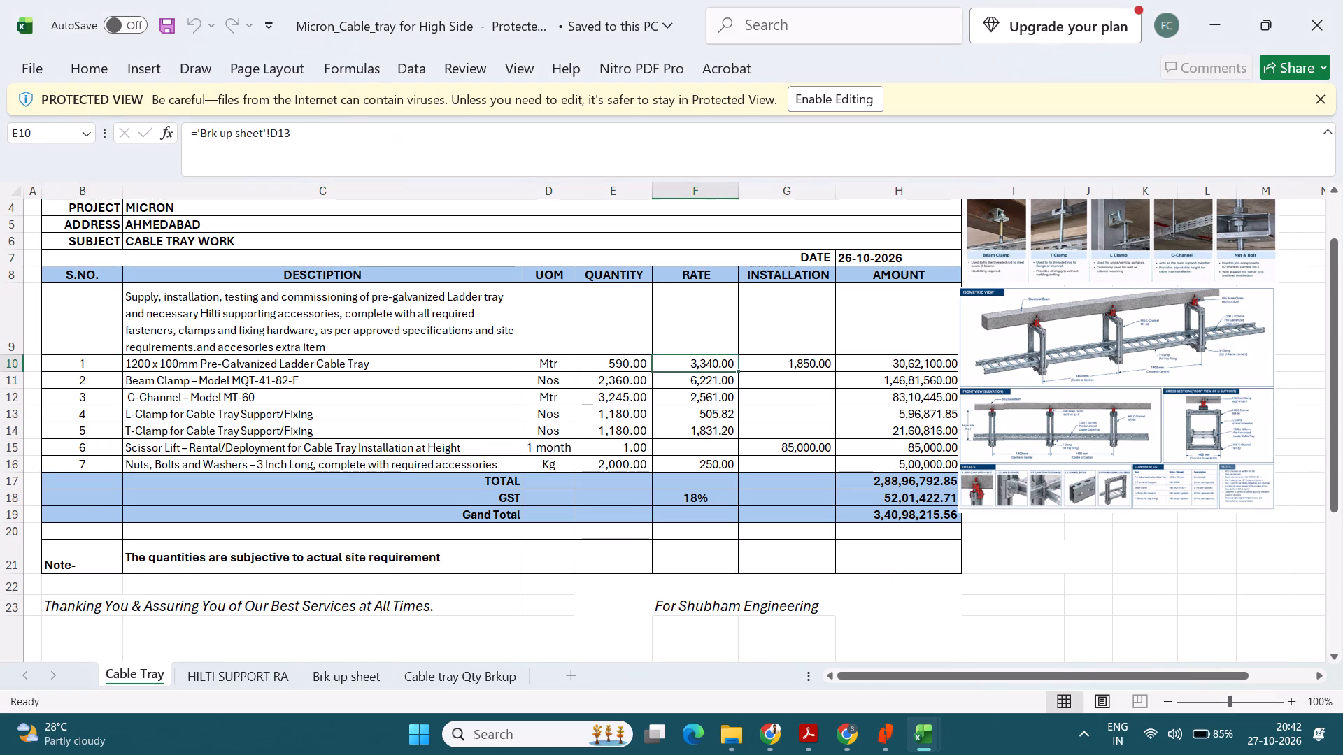
key(Down)
key(Right)
key(Down)
key(Right)
key(Up)
key(Up)
key(Left)
key(Down)
key(Left)
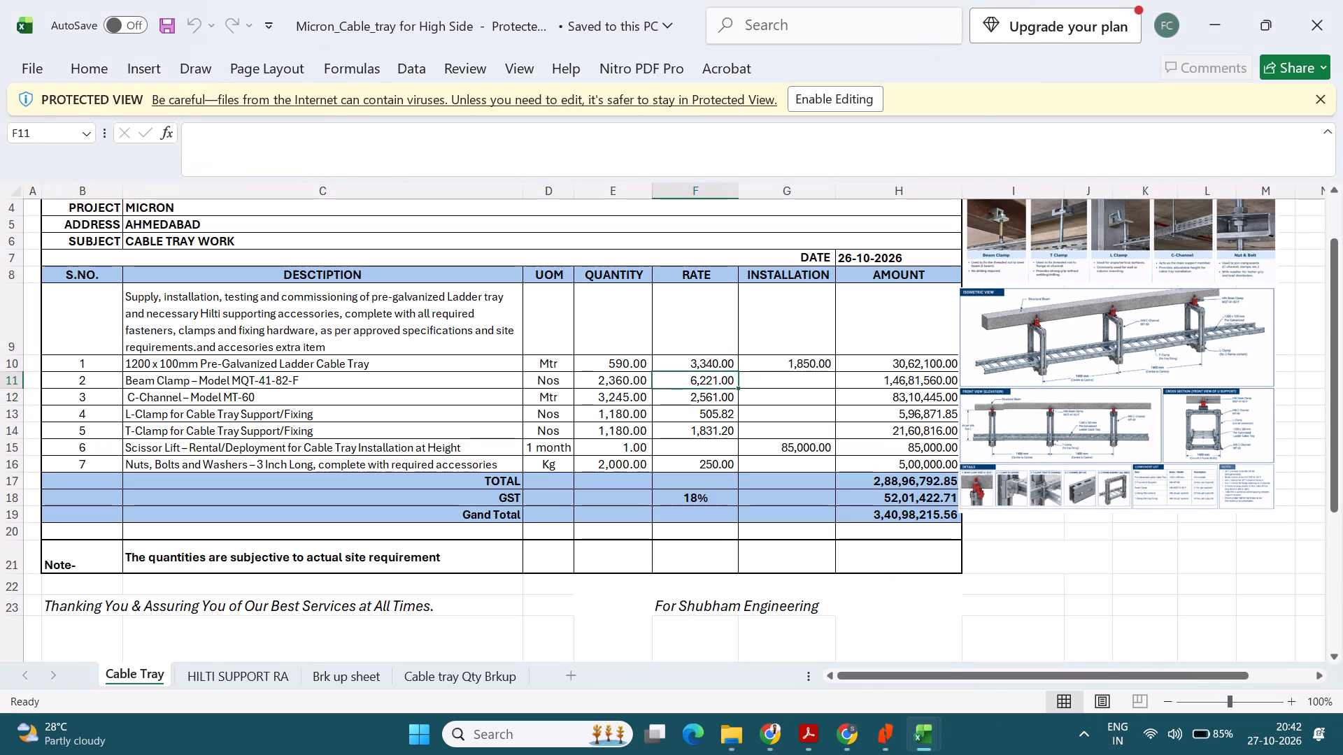
key(Down)
key(Up)
key(Up)
key(Right)
key(Down)
key(Left)
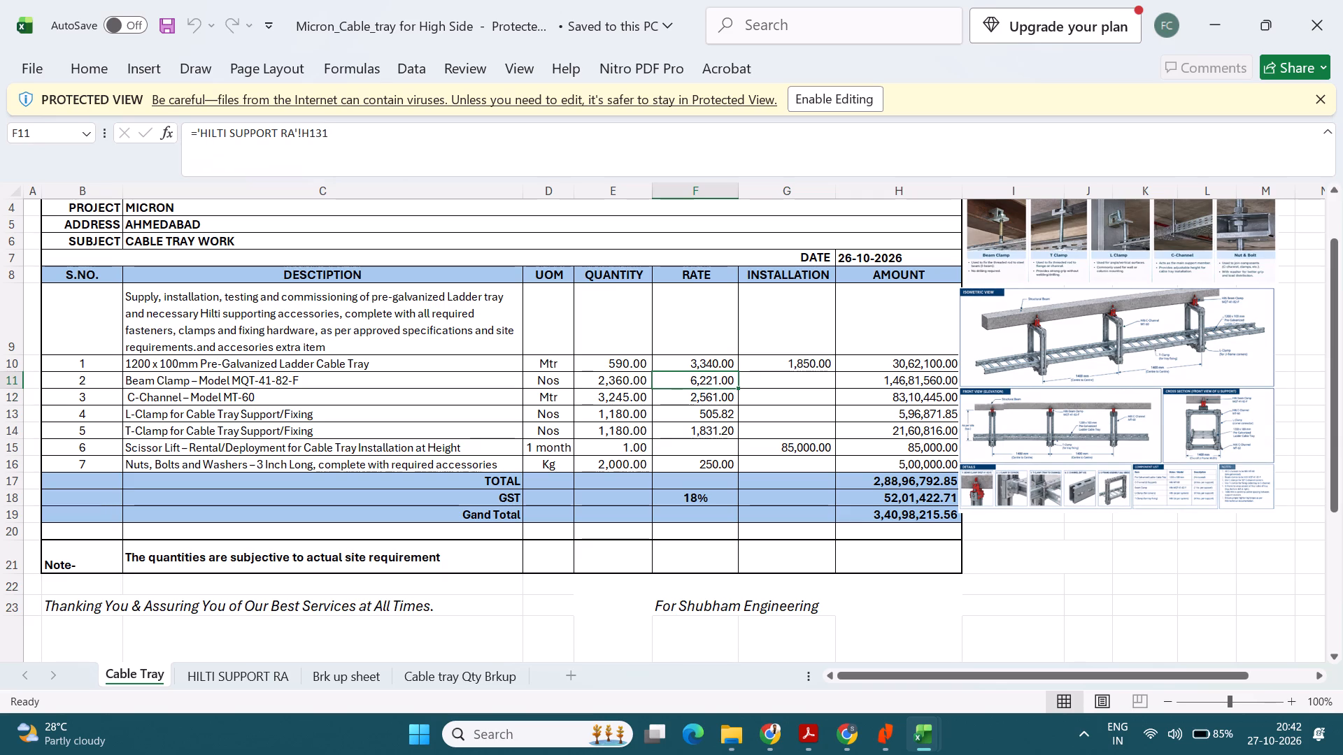
Switch to the Comparison BOQ workbook.
key(alt+Tab)
key(alt+Tab)
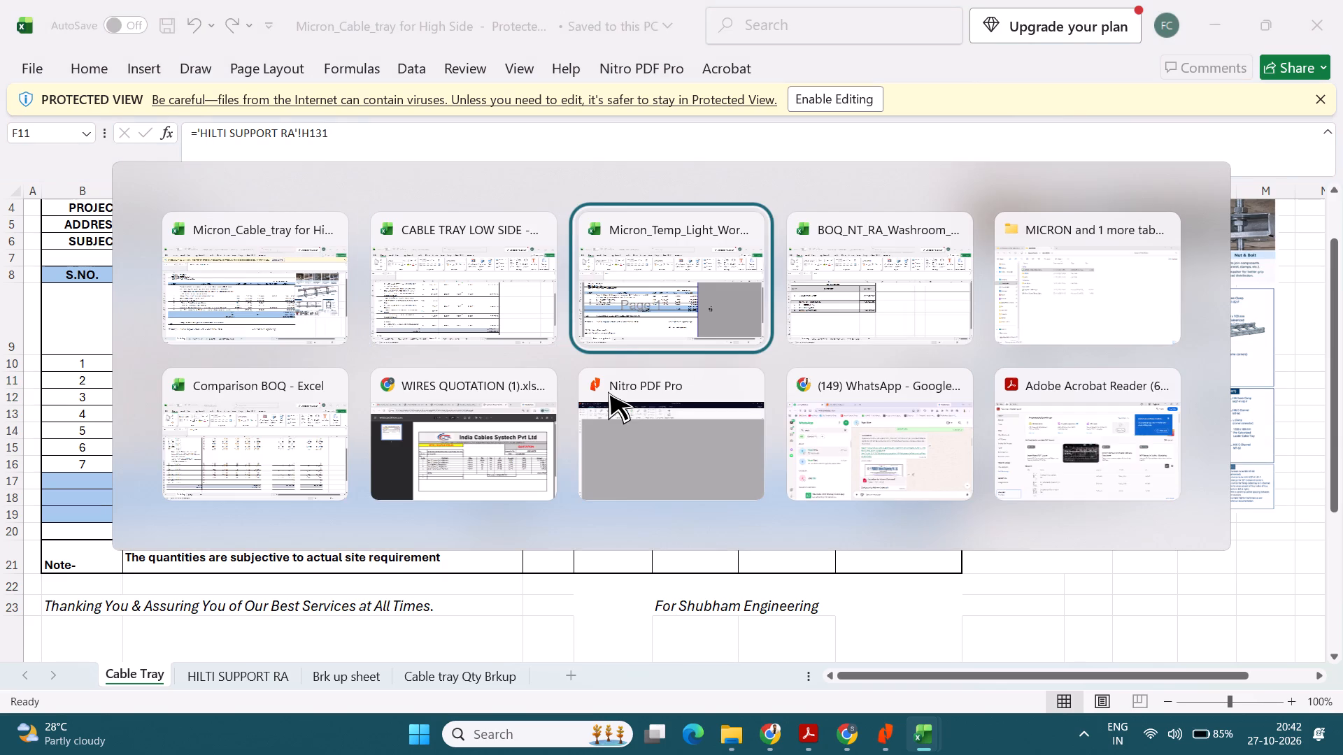
key(alt+Tab)
key(alt+Tab)
key(alt+Tab)
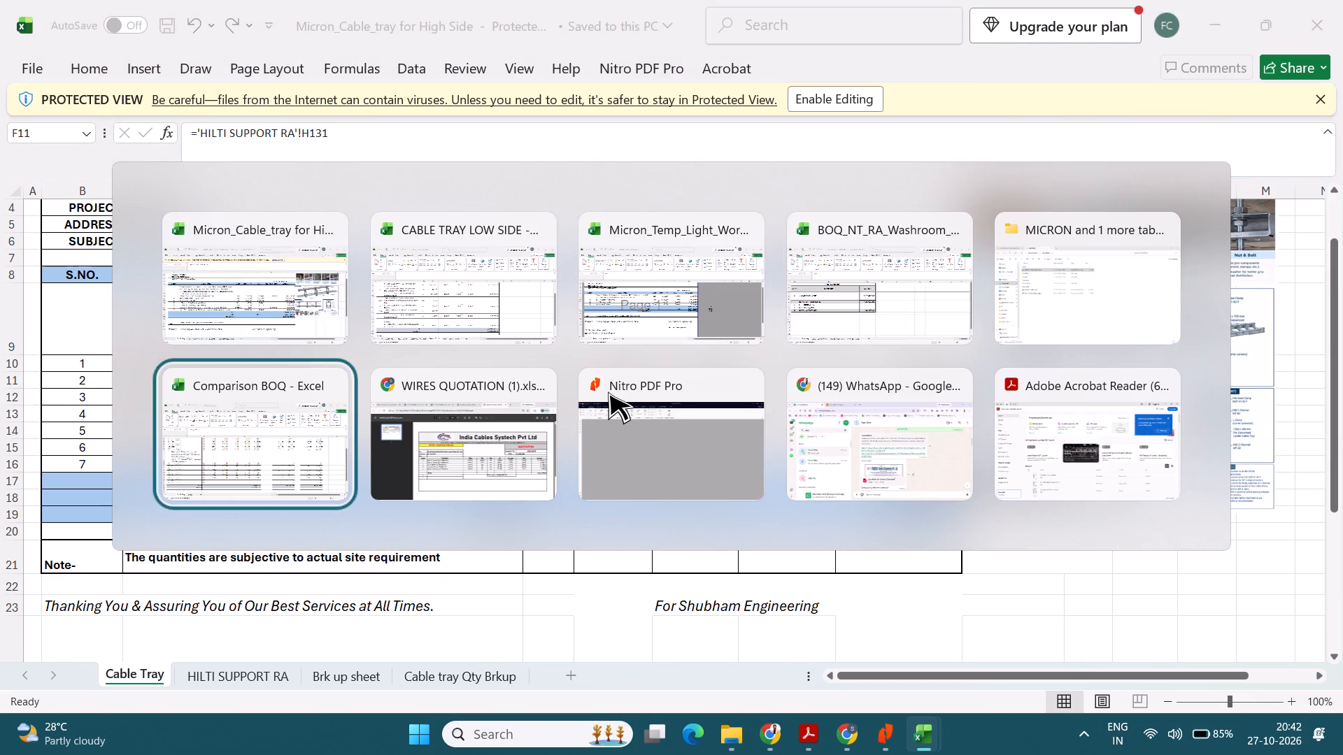
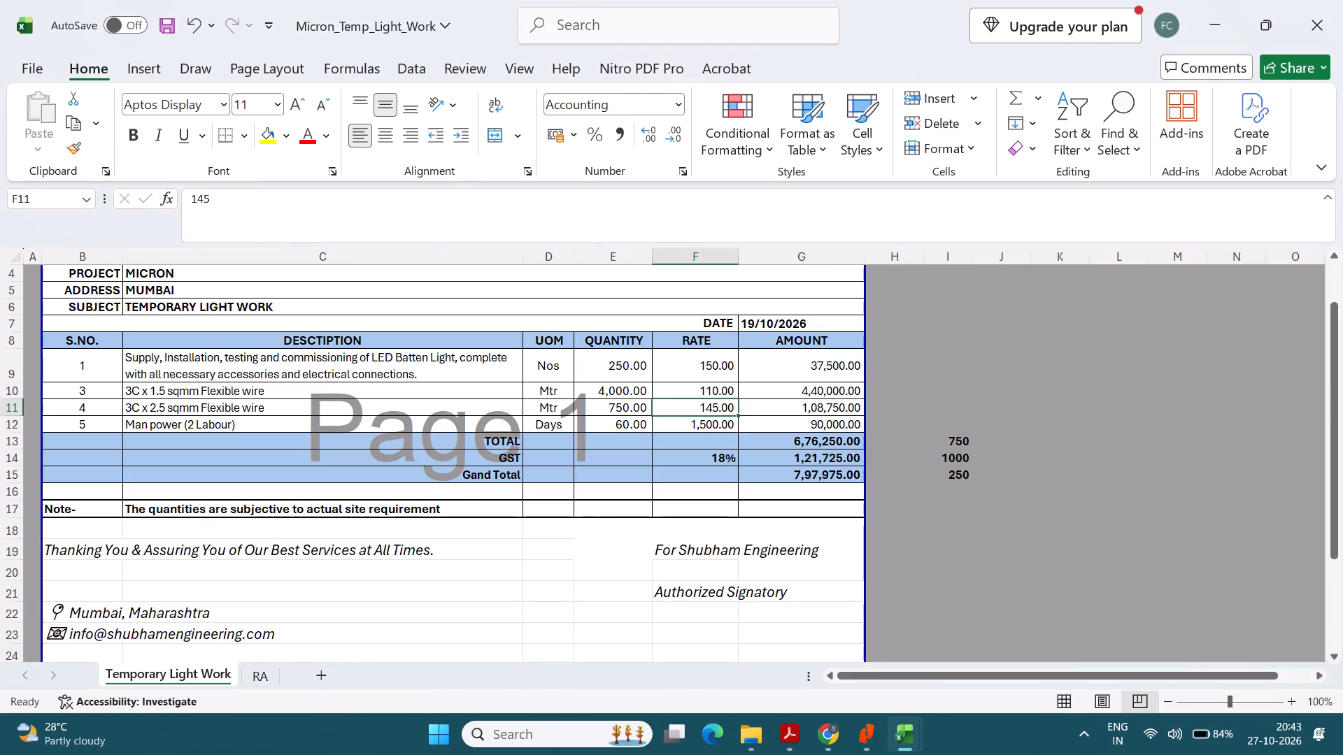
Save the Micron_Temp_Light_Work quotation workbook and close it.
click(788, 418)
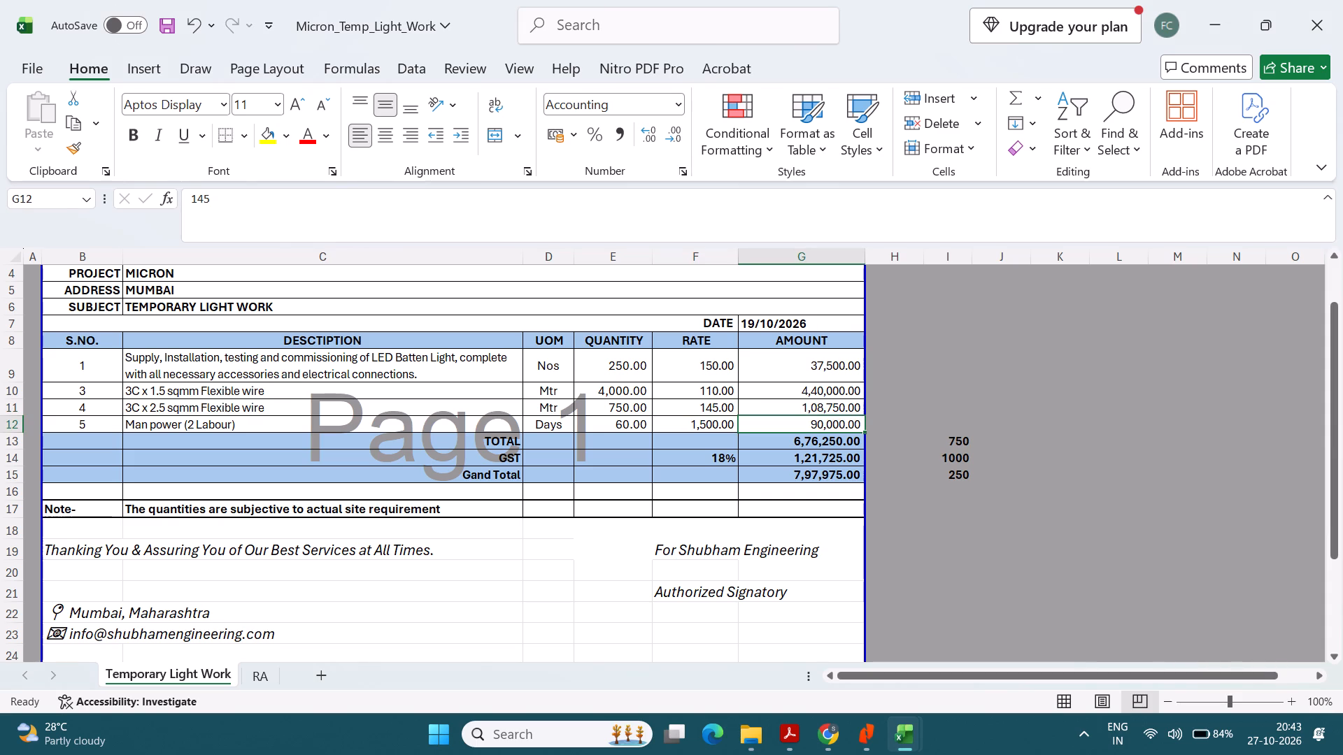
click(1339, 13)
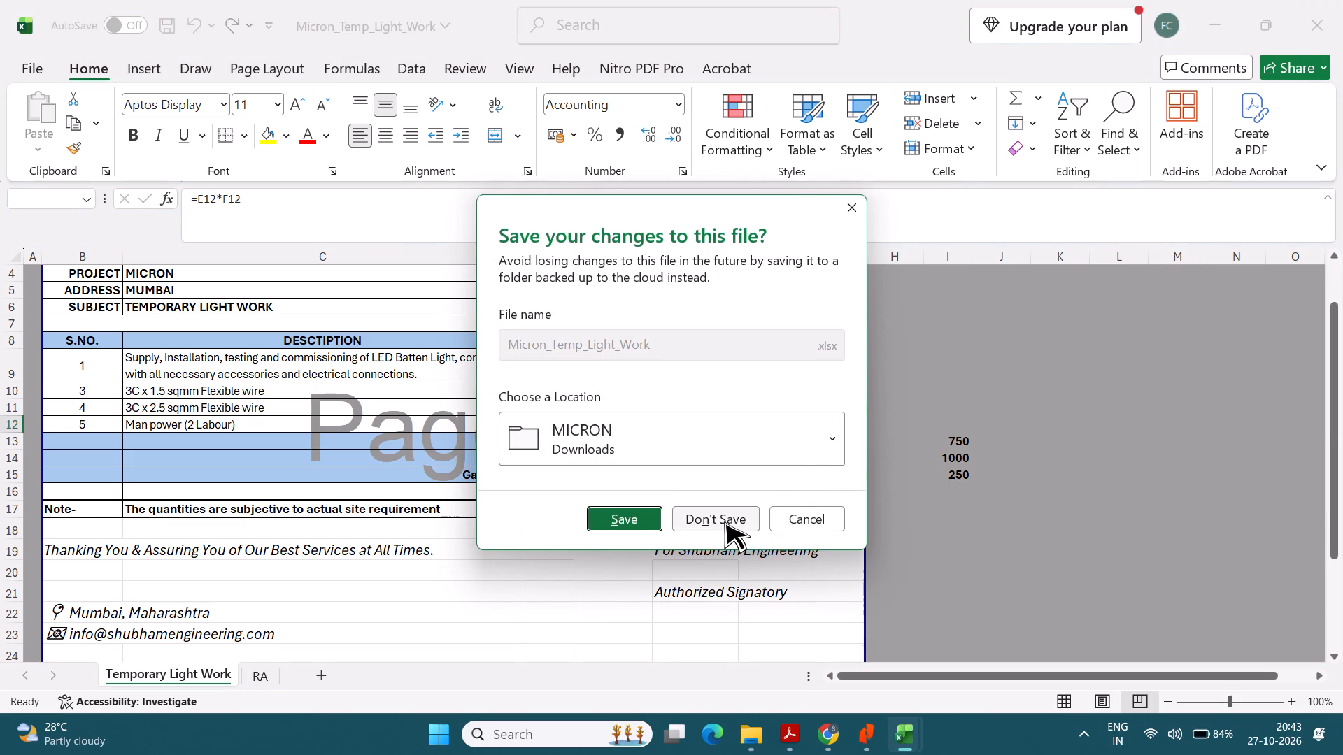
click(849, 204)
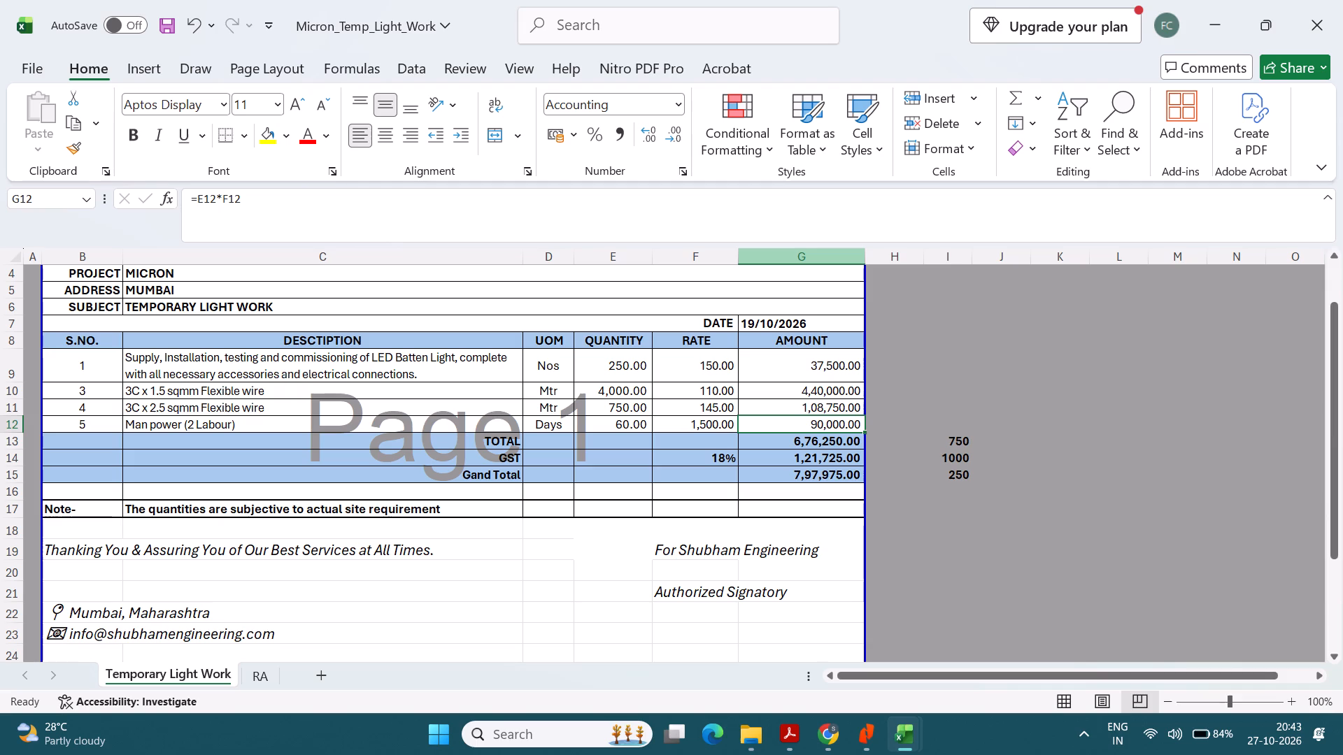
key(ctrl+s)
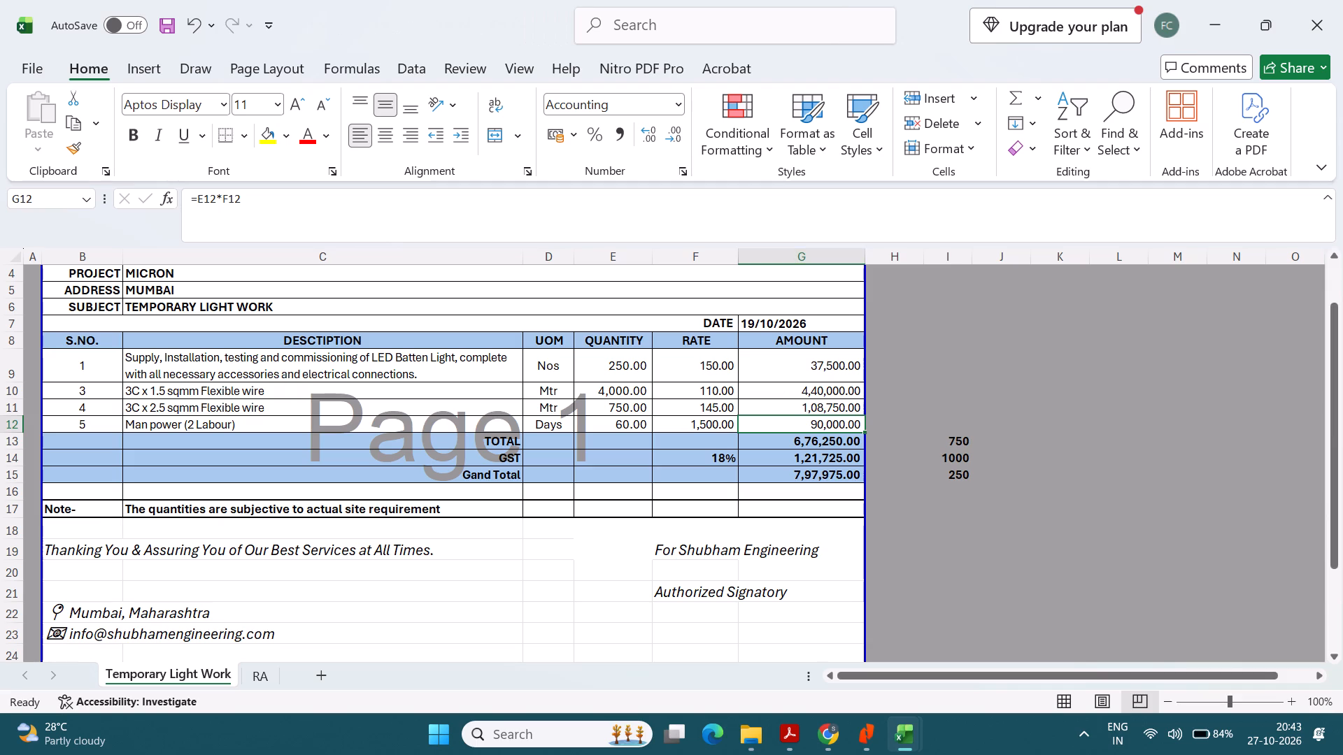
click(1315, 2)
Close the other open workbooks, including the BOQ_NT_RA_Washroom workbook, leaving Comparison BOQ open.
click(1315, 2)
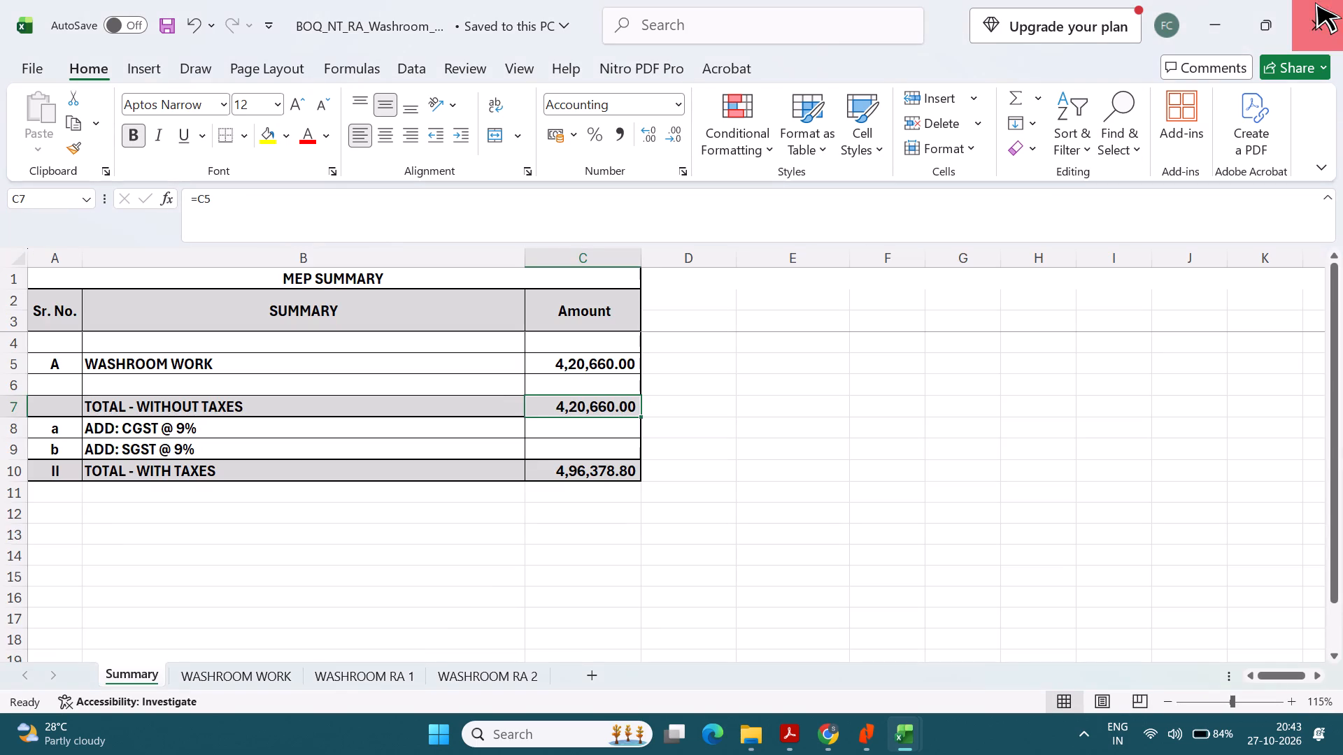
click(1315, 2)
Save the Comparison BOQ workbook with its Cable Tray sheet active and close it.
click(1315, 2)
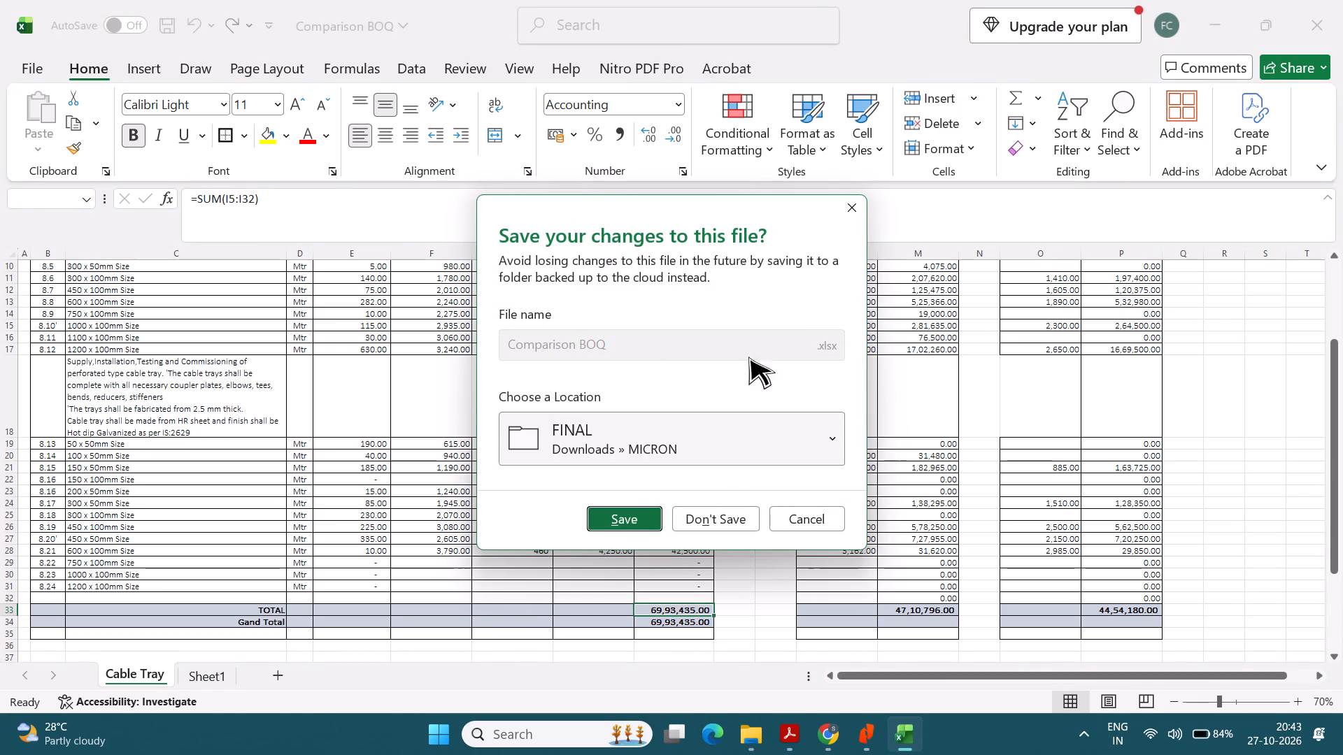
click(855, 210)
click(564, 494)
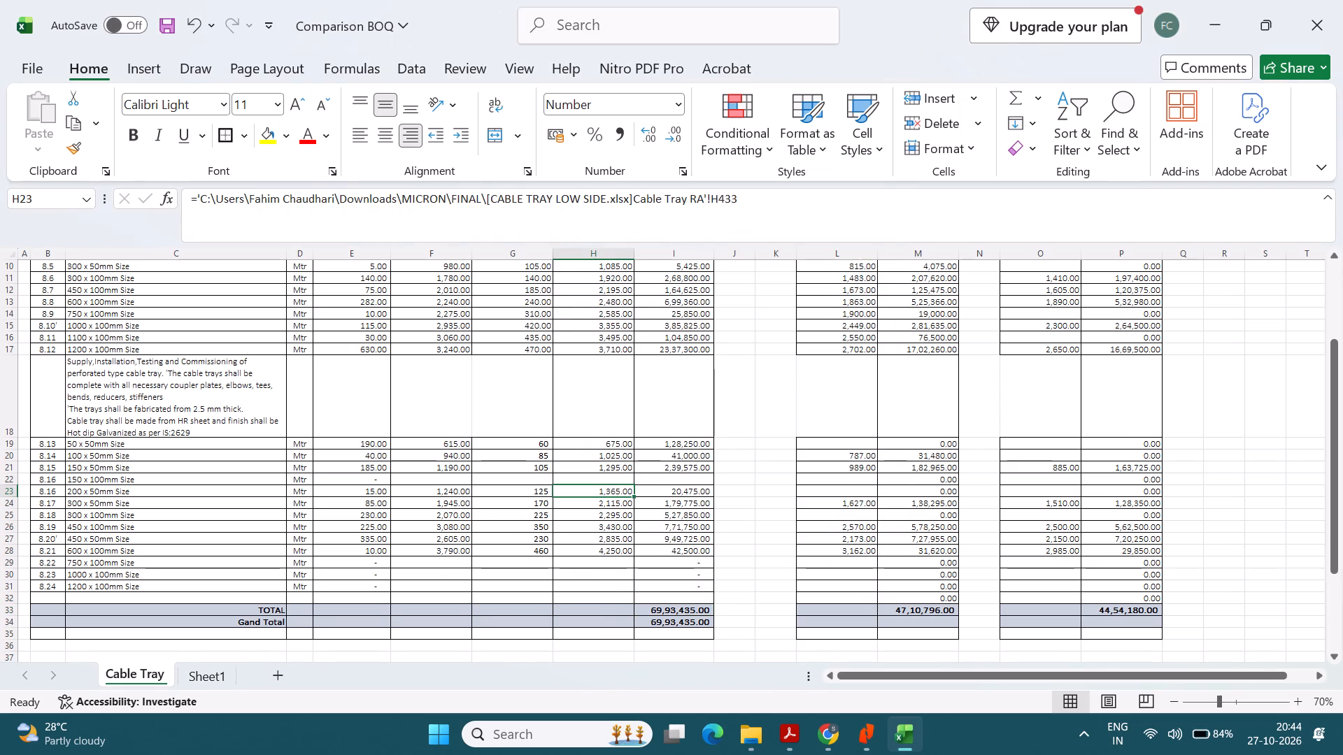
click(219, 678)
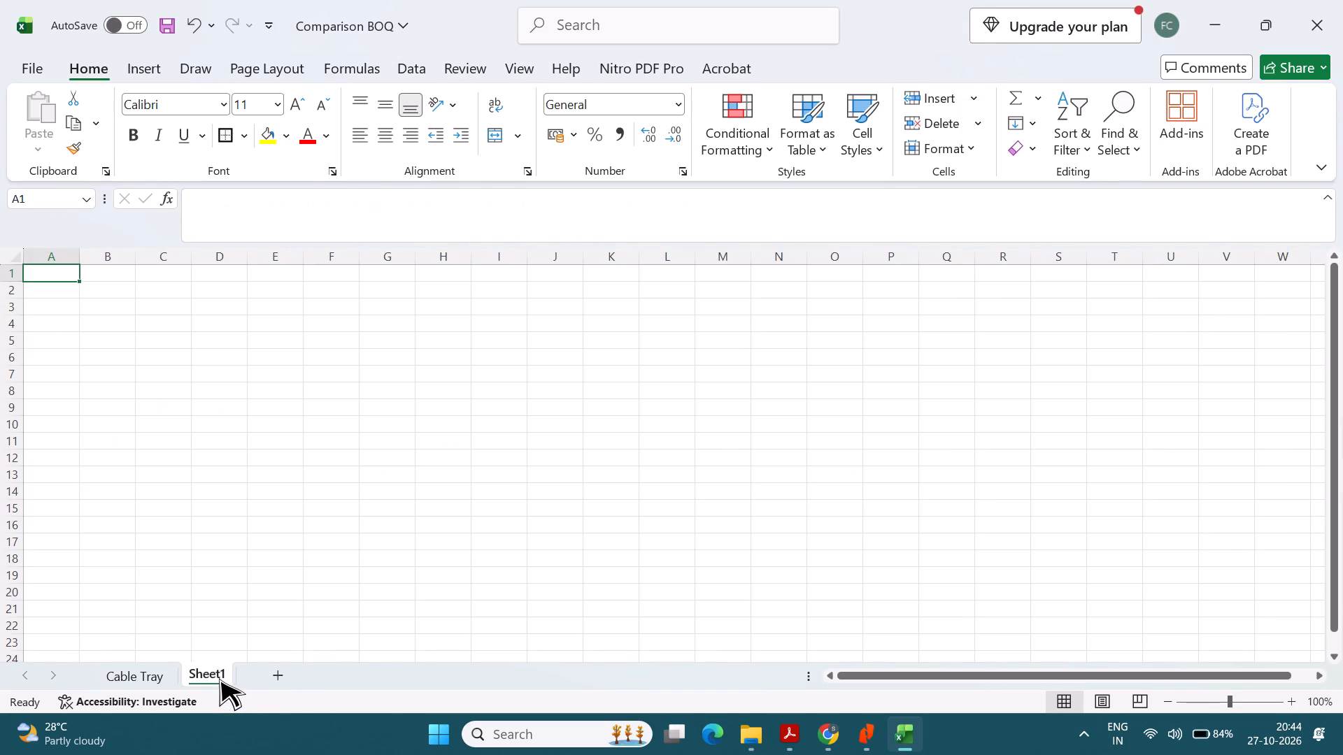
click(132, 670)
key(ctrl+s)
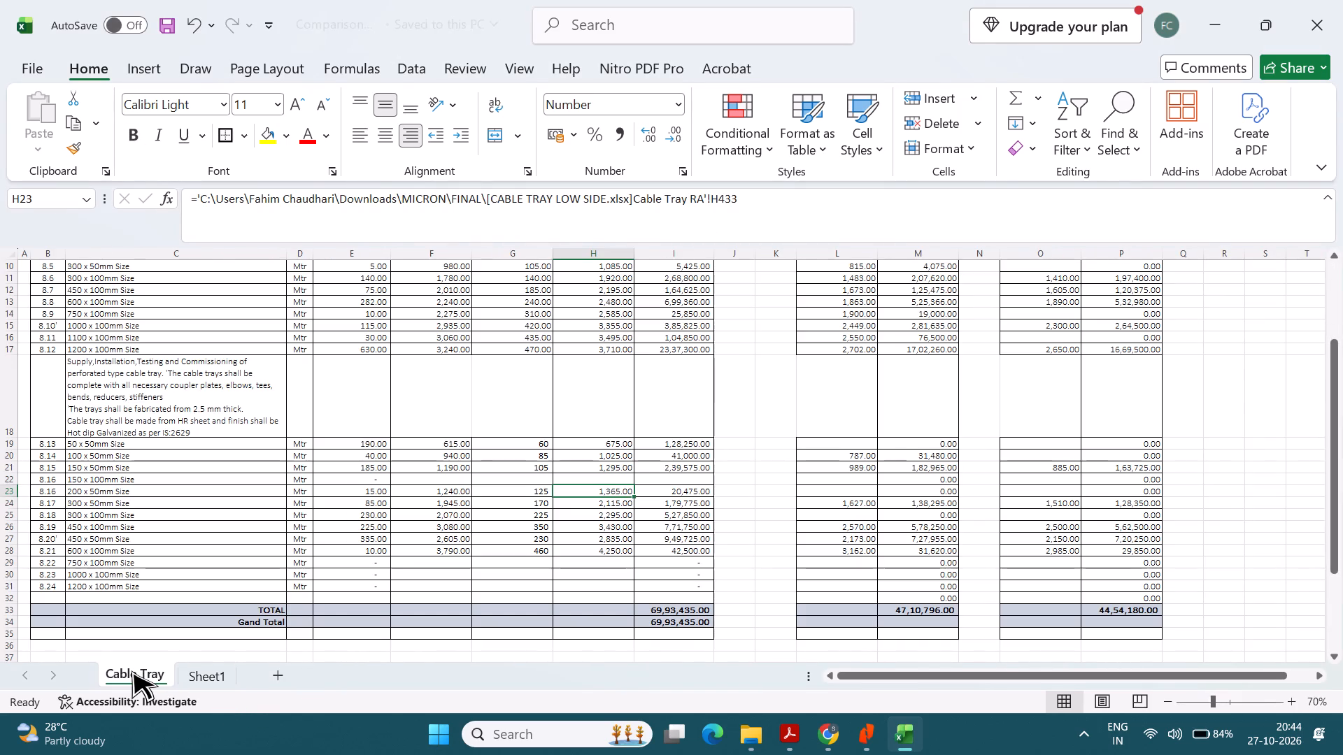
click(1342, 0)
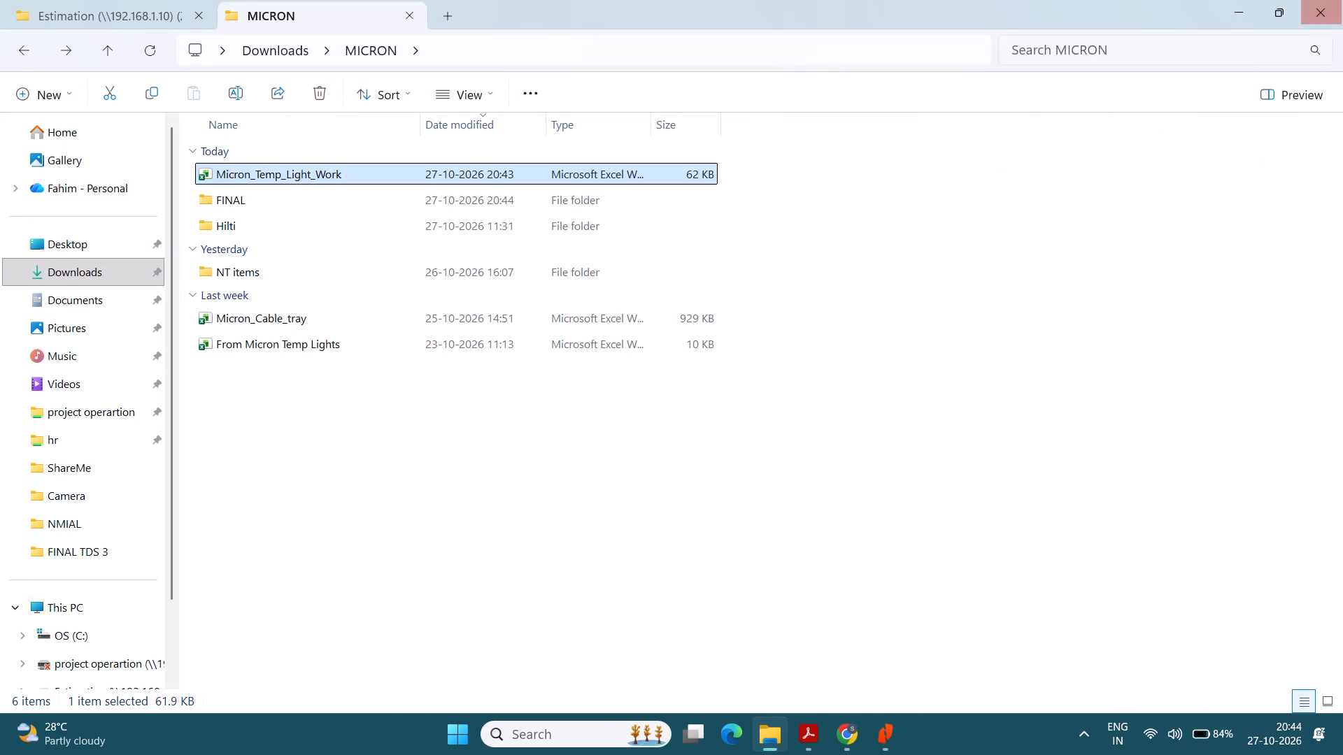
Close the MICRON folder window, Google Chrome, Nitro PDF Pro and Adobe Acrobat to return to the desktop.
click(1328, 1)
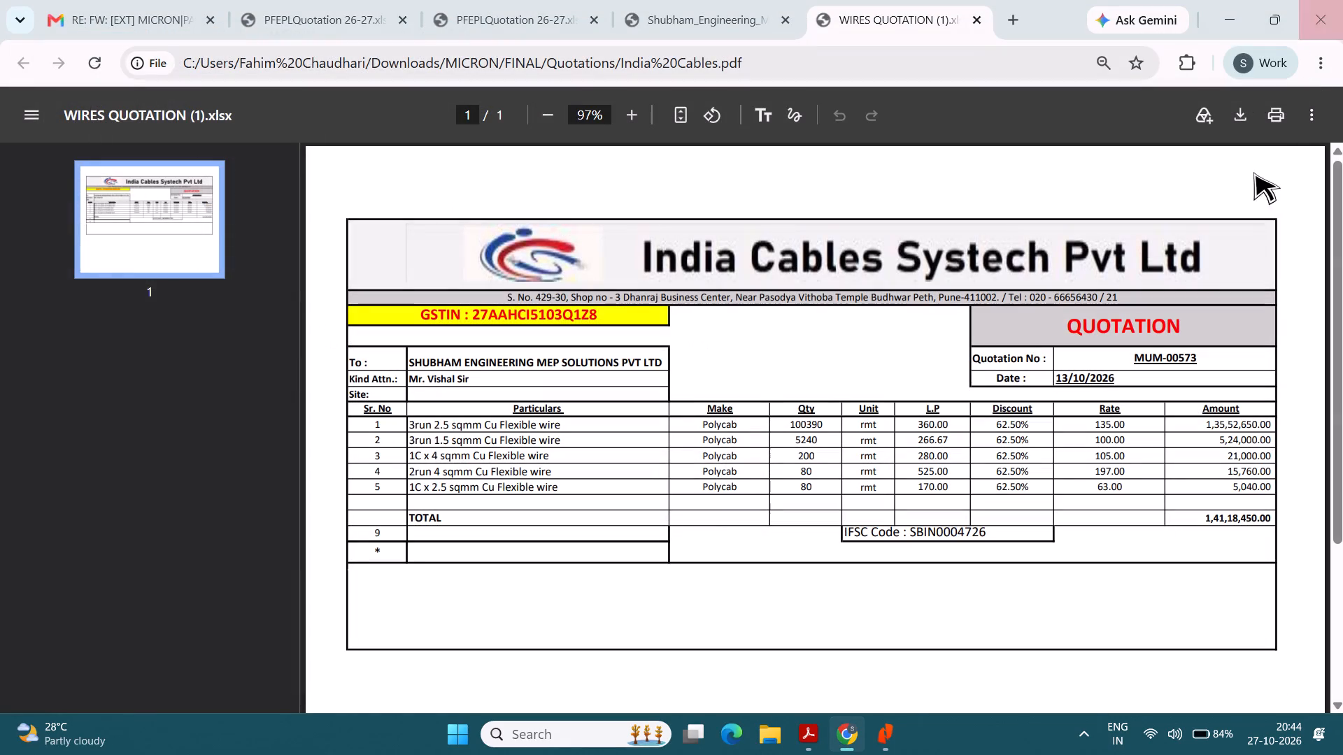
click(1321, 16)
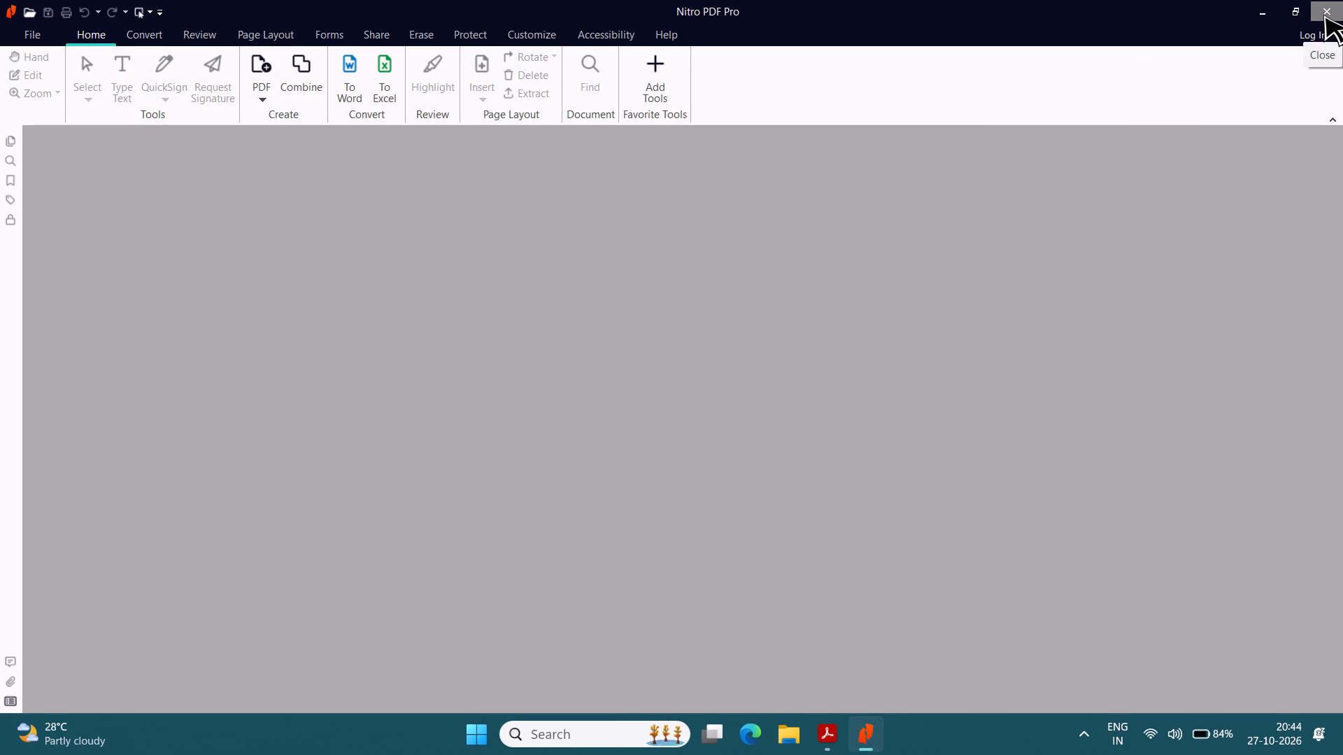
click(1323, 14)
click(1323, 14)
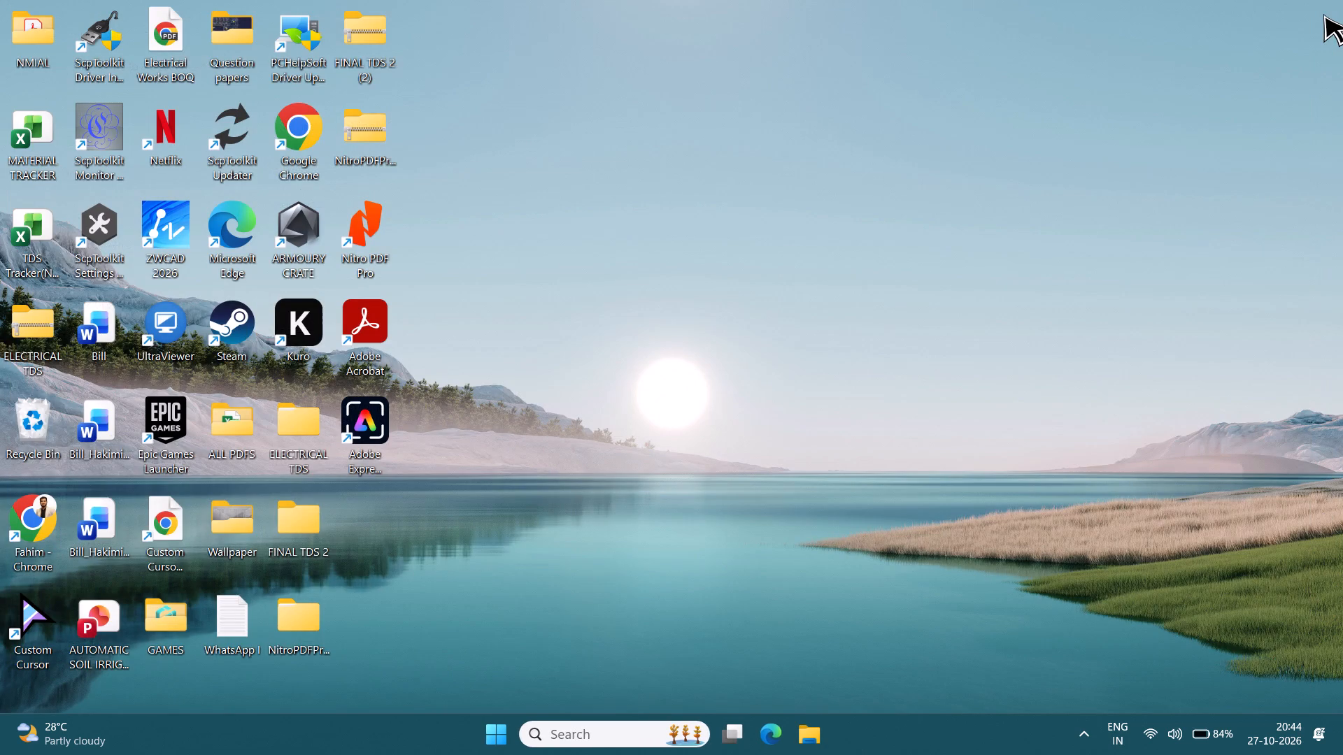
Permanently delete the Adobe Express Photos shortcut from the desktop.
right_click(390, 424)
click(369, 424)
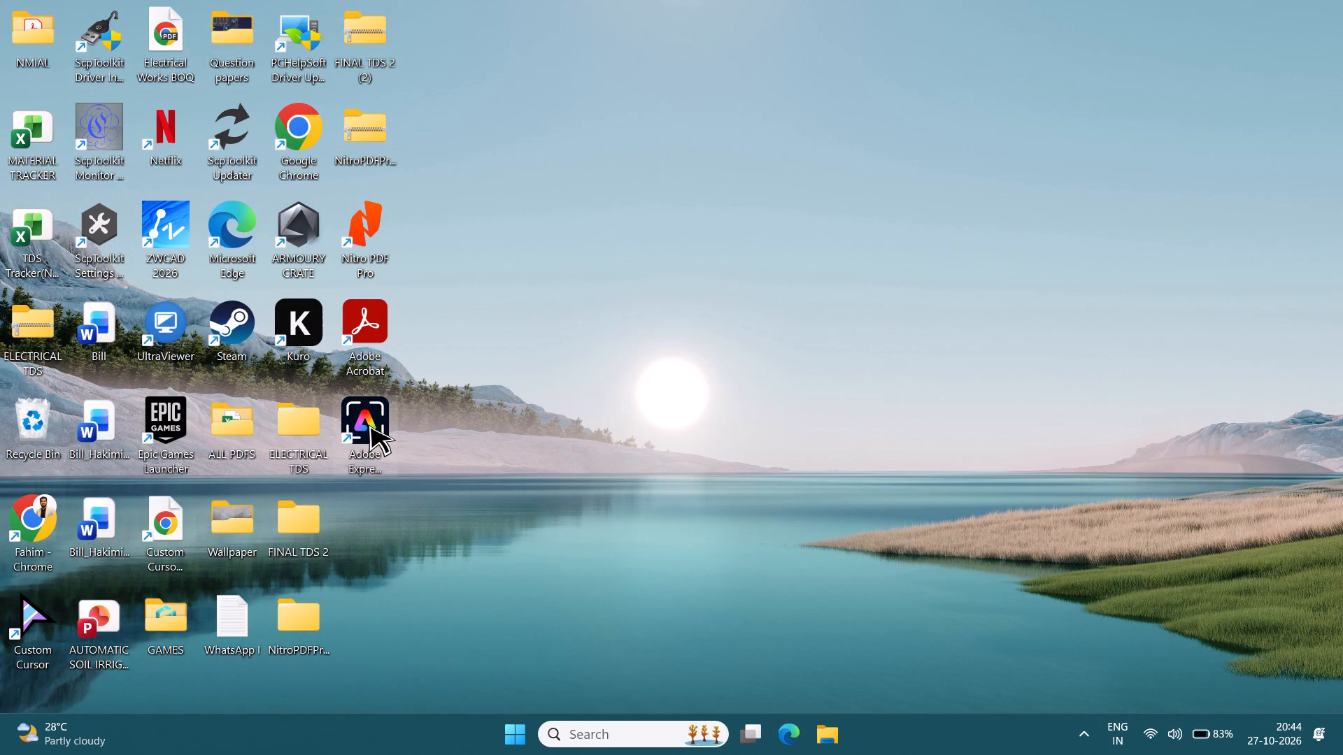
right_click(369, 424)
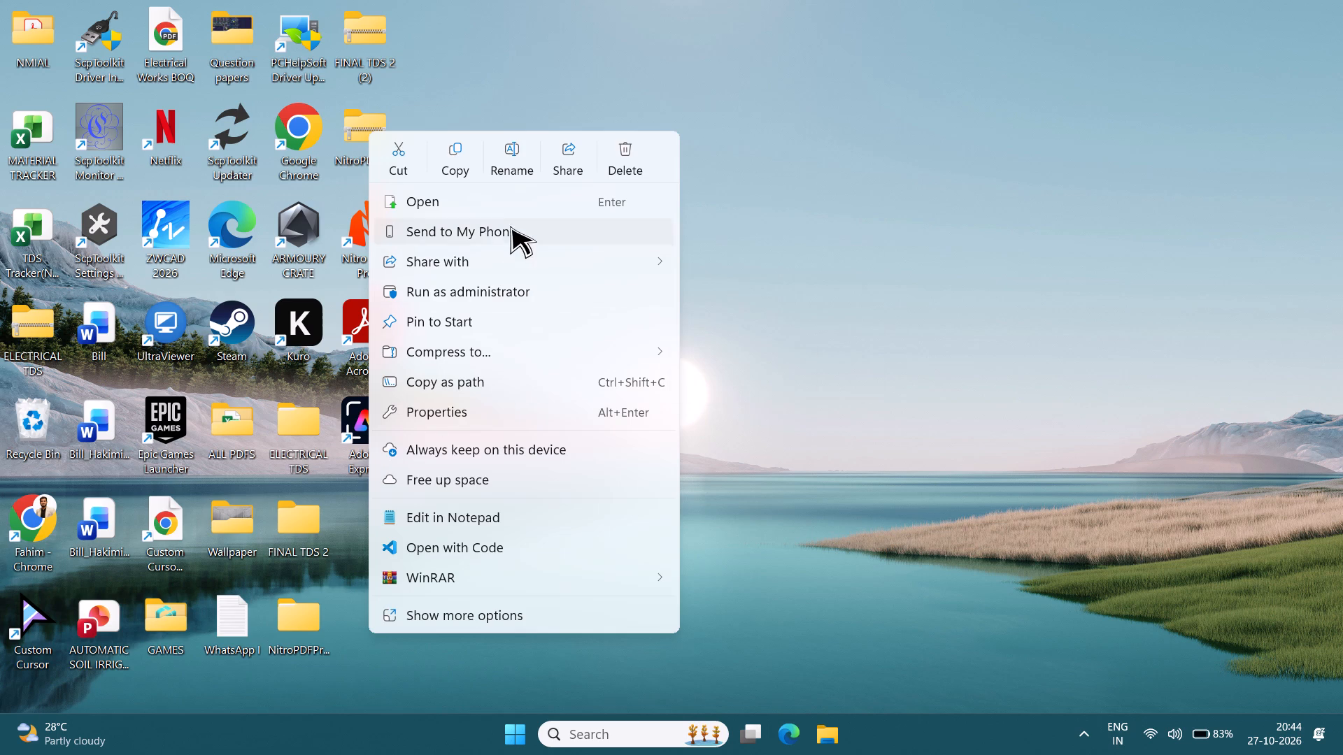
click(705, 322)
click(385, 407)
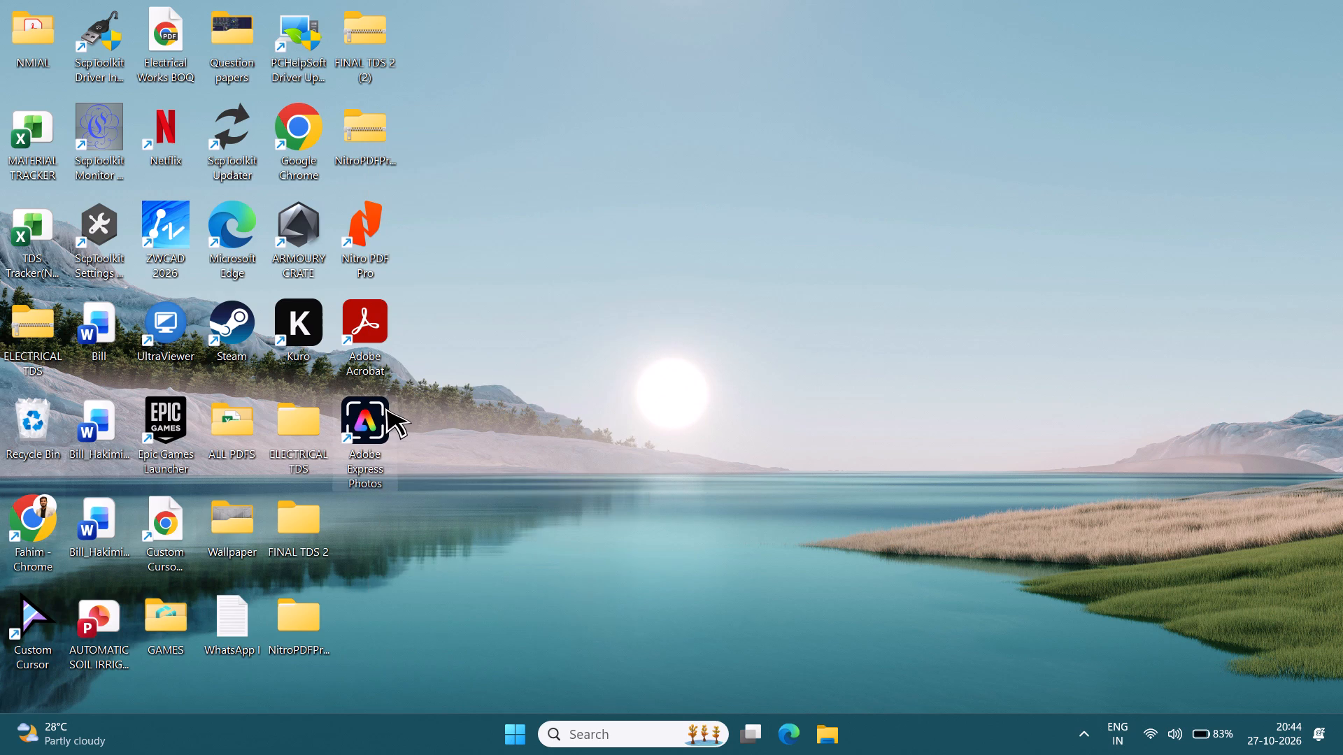
key(shift+Delete)
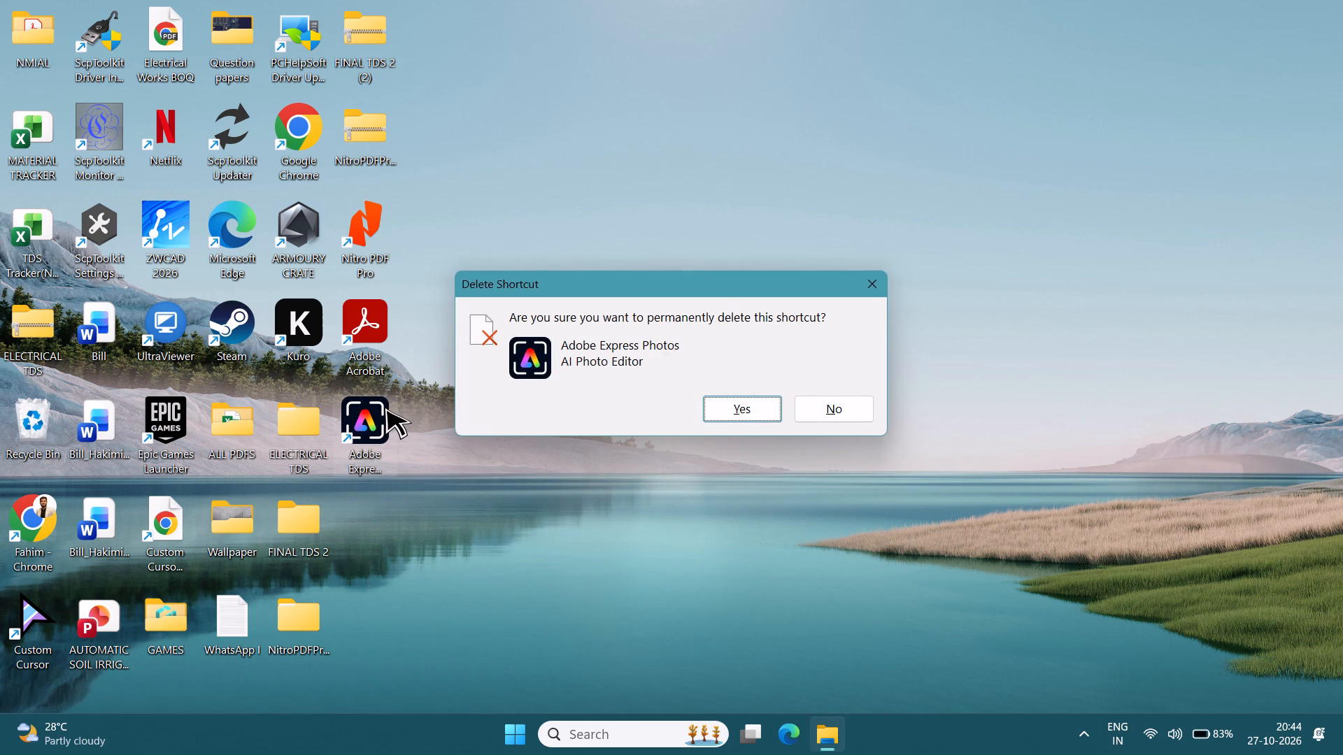
key(Return)
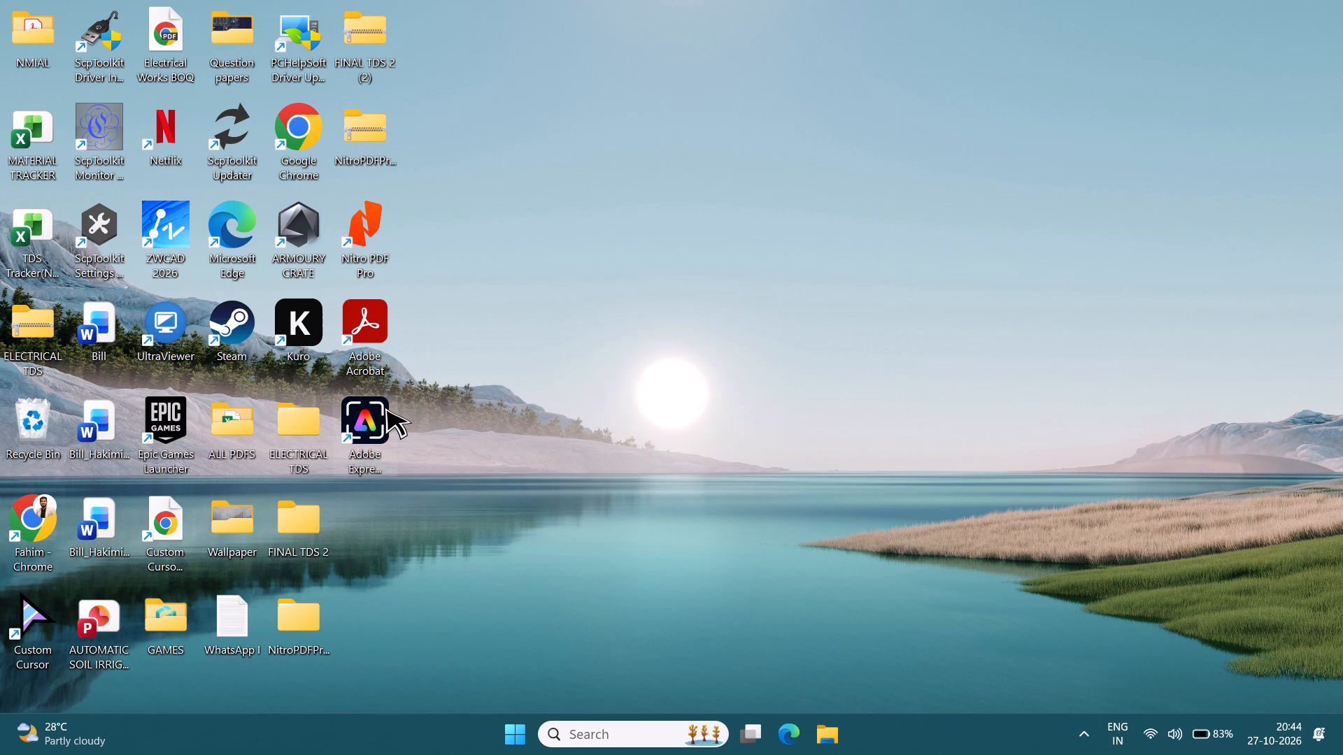
Open the Shut Down Windows dialog from the desktop.
key(alt+F4)
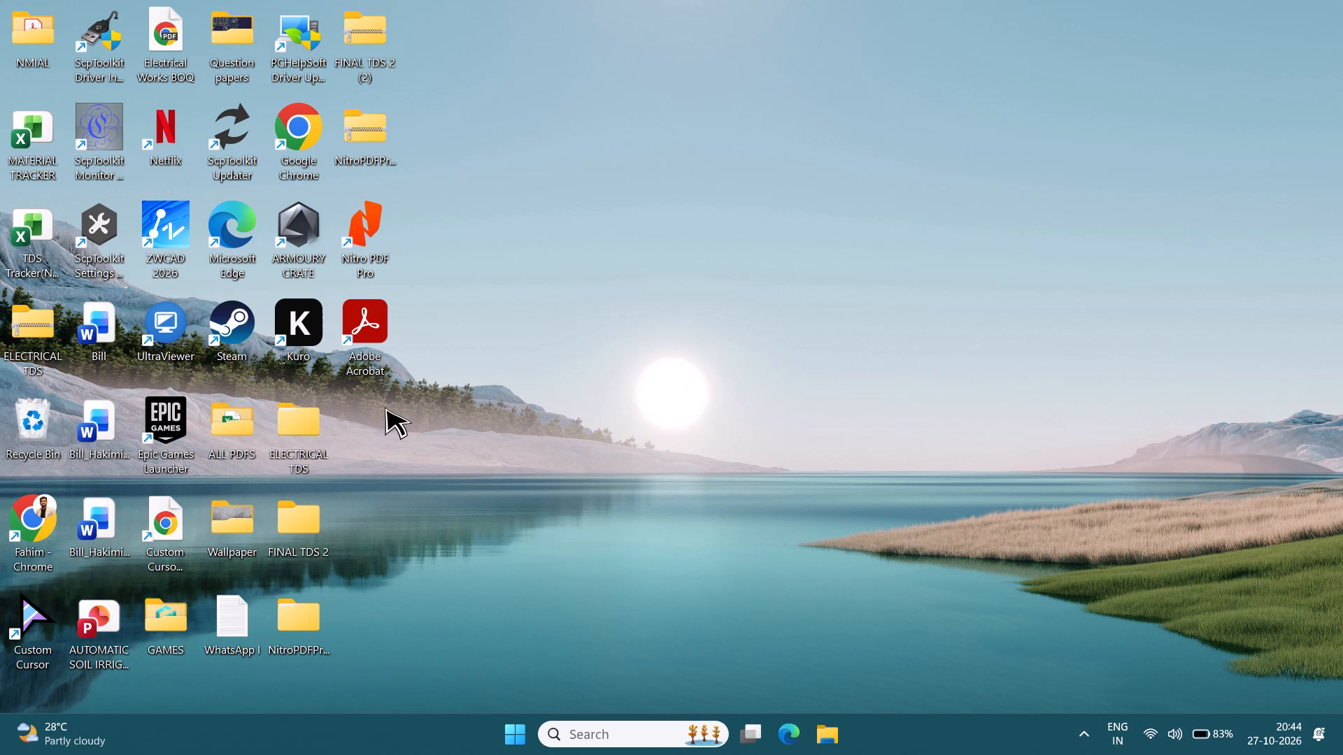
key(alt+F4)
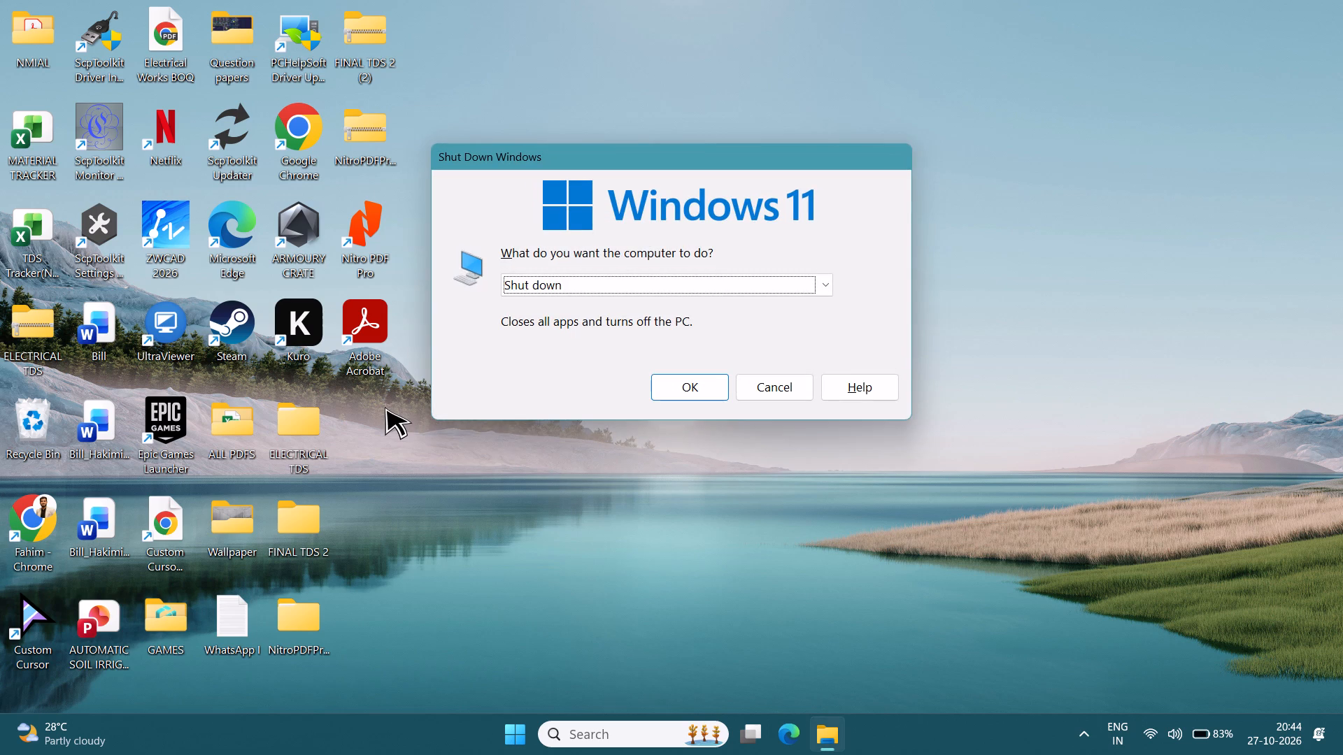